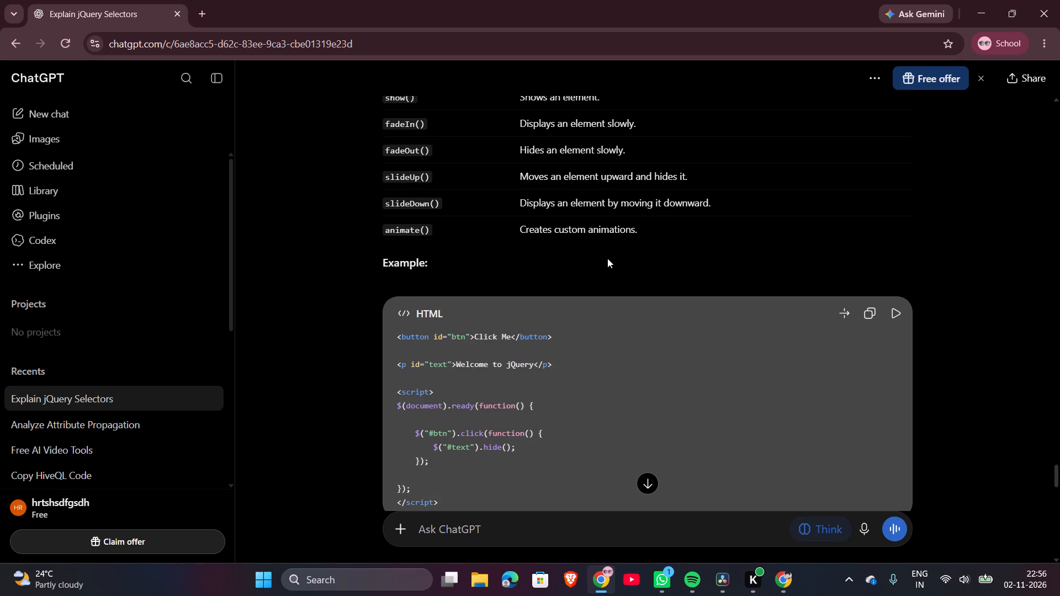
pyautogui.scroll(-4, 607, 258)
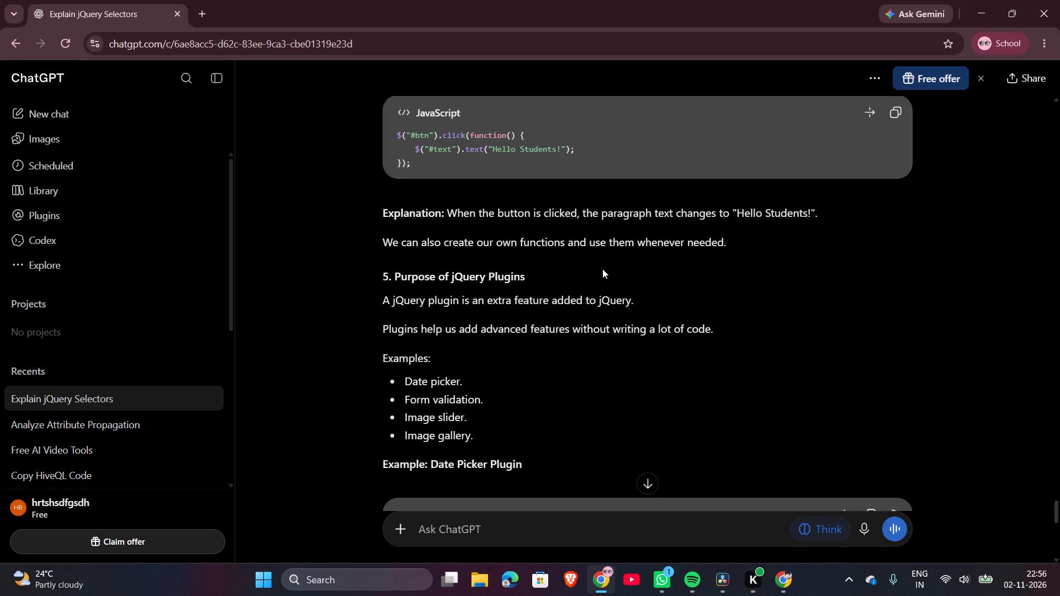
pyautogui.scroll(-2, 602, 269)
pyautogui.scroll(3, 601, 269)
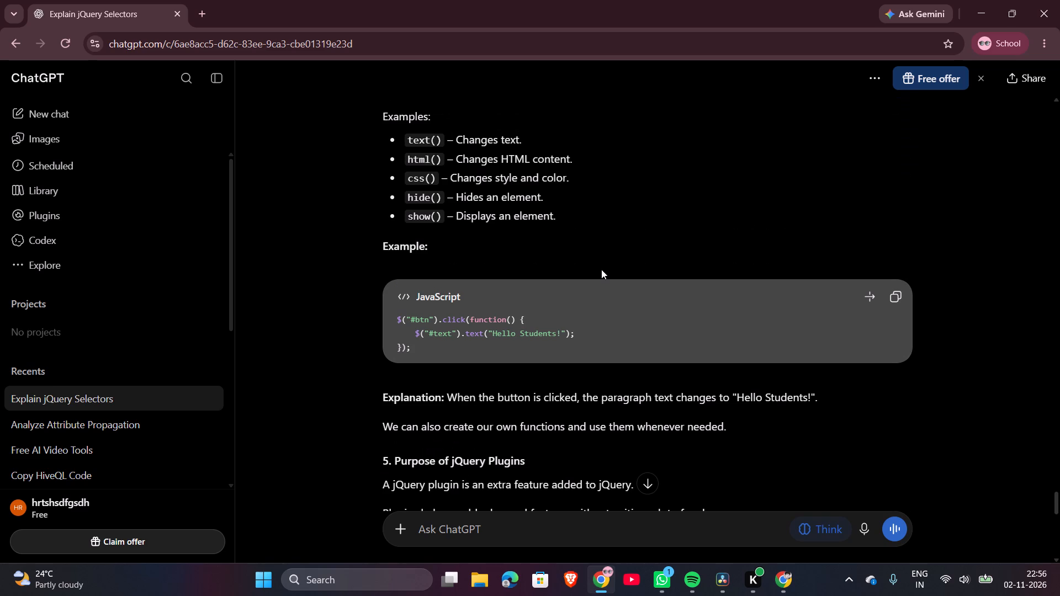
pyautogui.scroll(3, 601, 269)
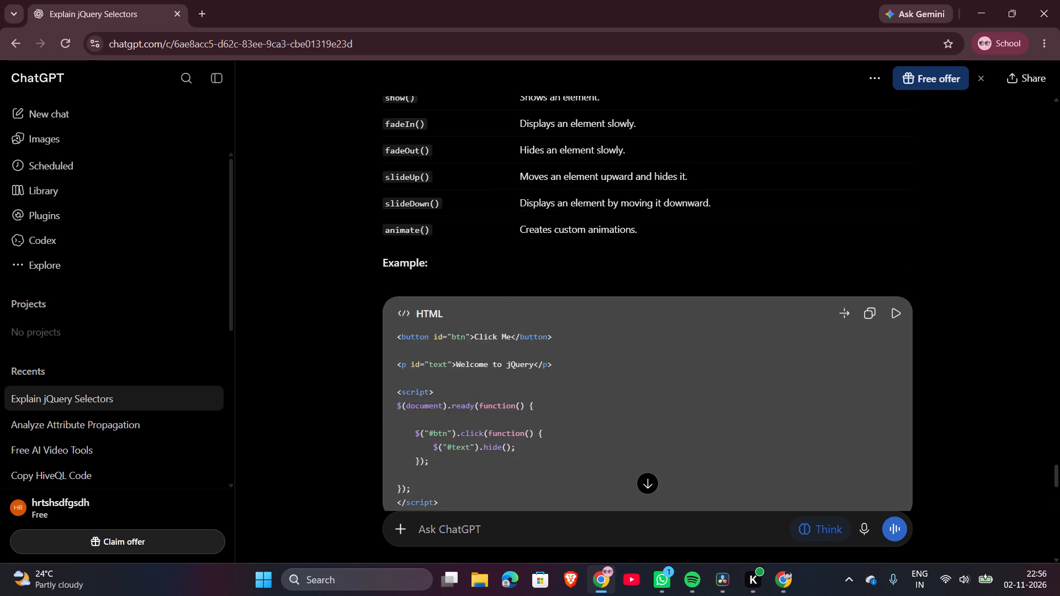
pyautogui.scroll(1, 601, 249)
pyautogui.scroll(2, 589, 166)
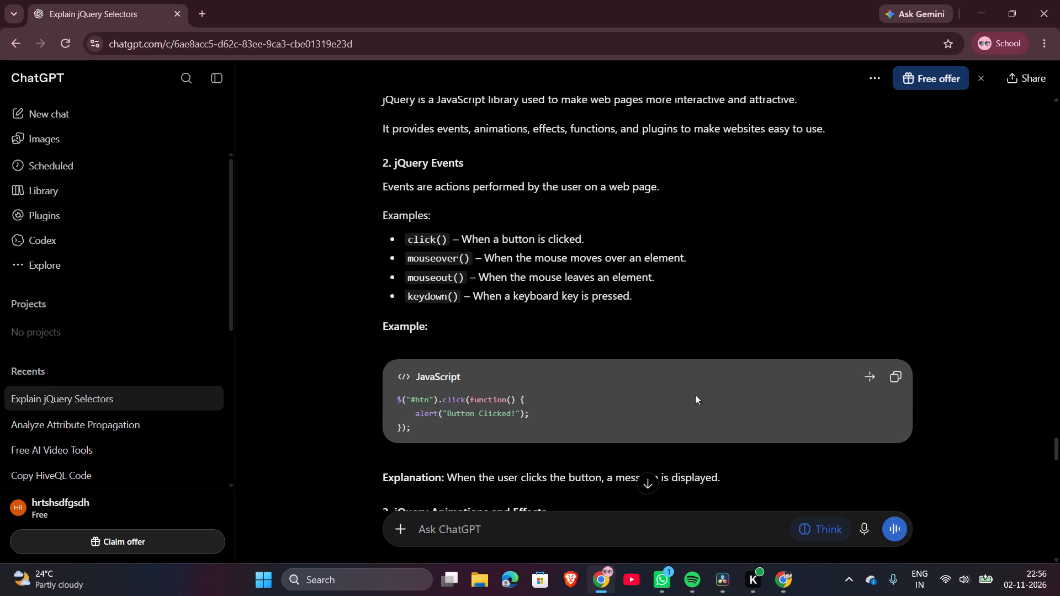
# Switch to Spotify and play the Liked Songs playlist.
pyautogui.click(686, 588)
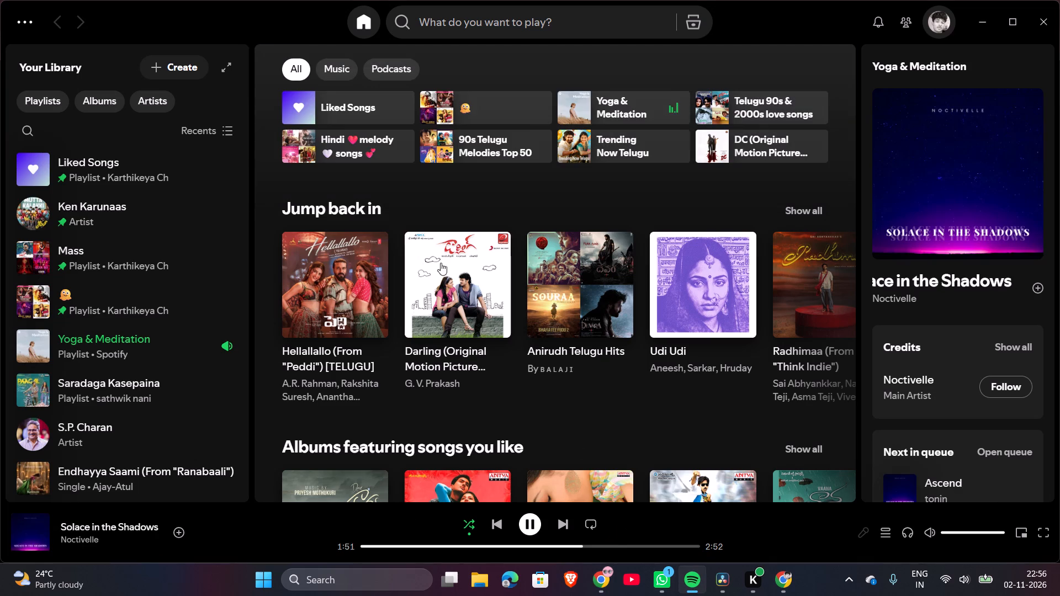
pyautogui.click(400, 109)
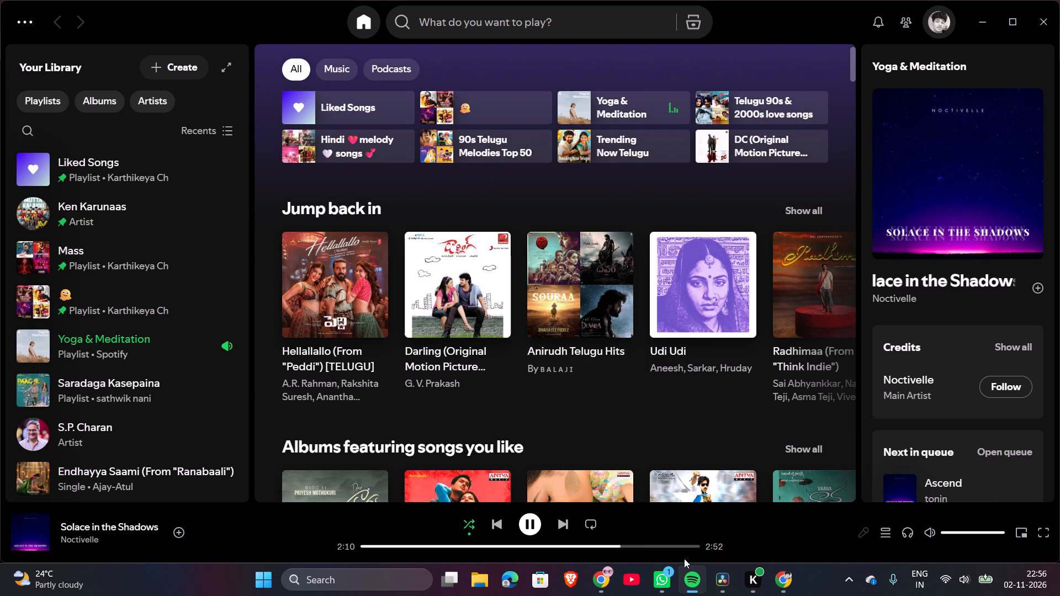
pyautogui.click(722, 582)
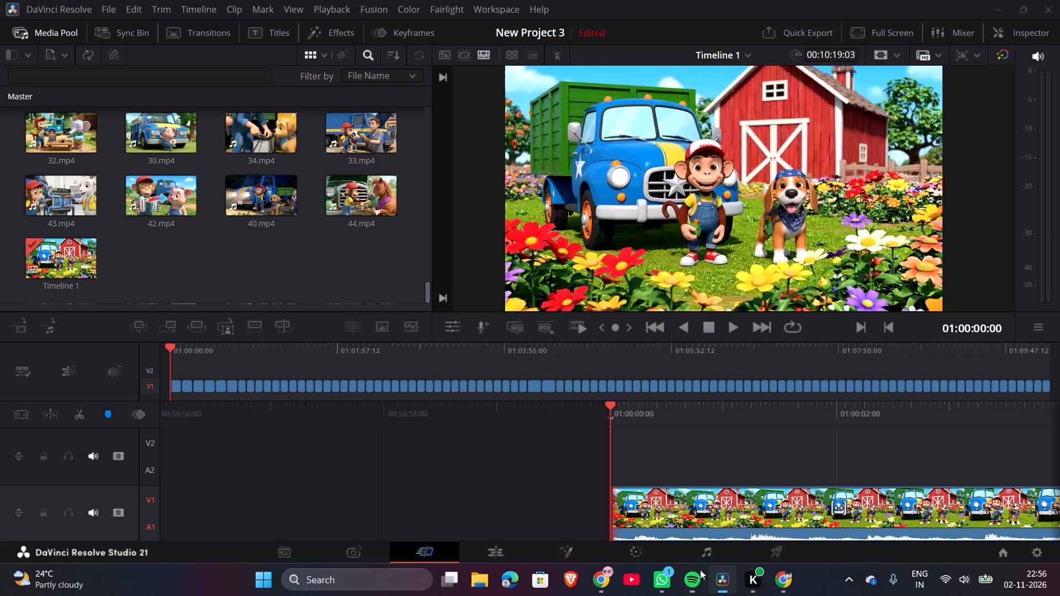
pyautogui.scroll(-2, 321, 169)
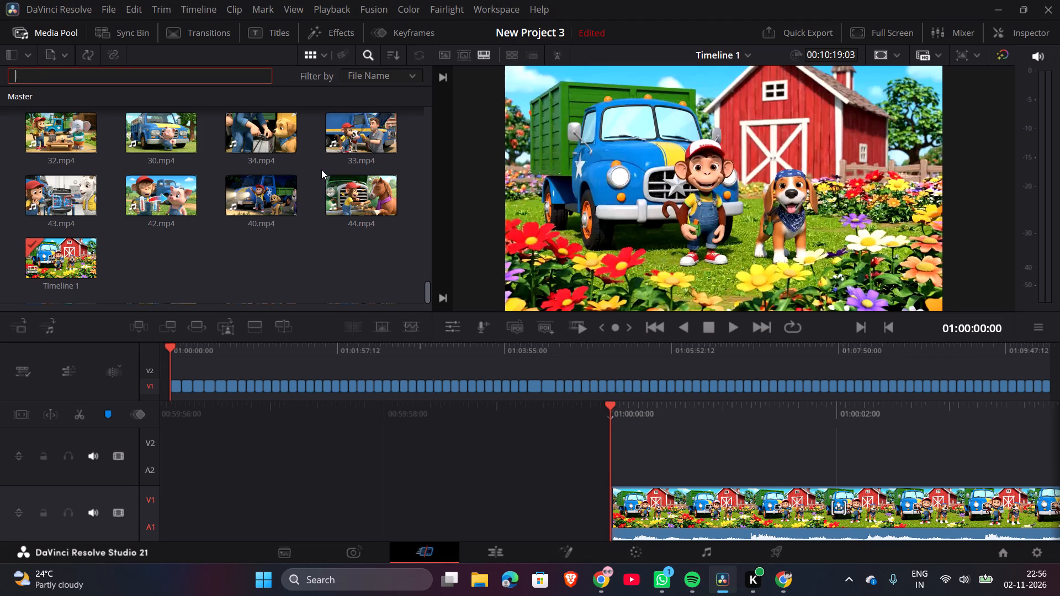
# Switch back to Spotify and check the available Wi-Fi networks, looking at the MLRIT and dlink entries.
pyautogui.click(688, 578)
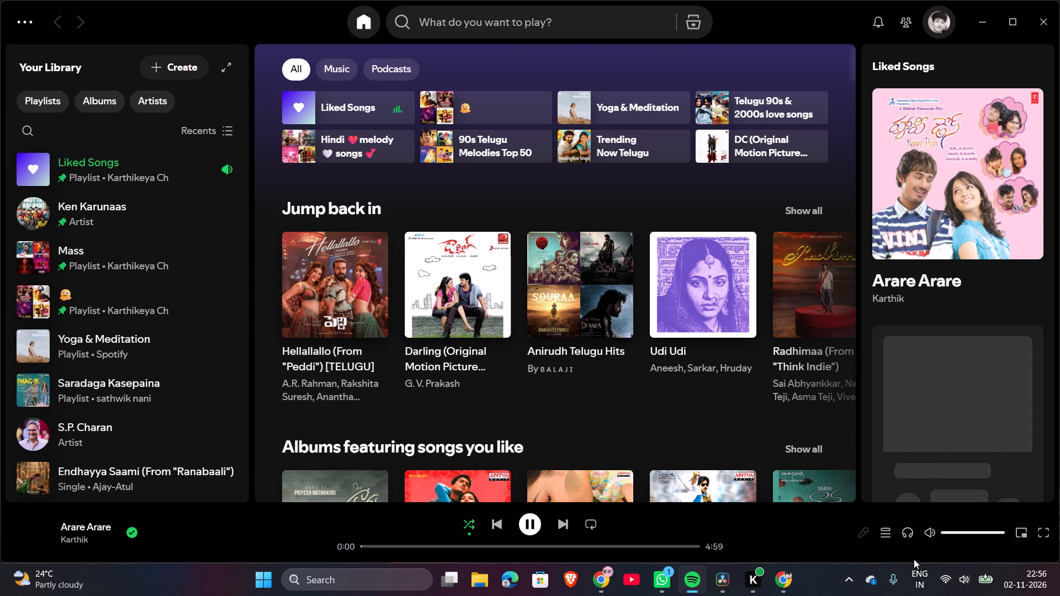
pyautogui.click(953, 575)
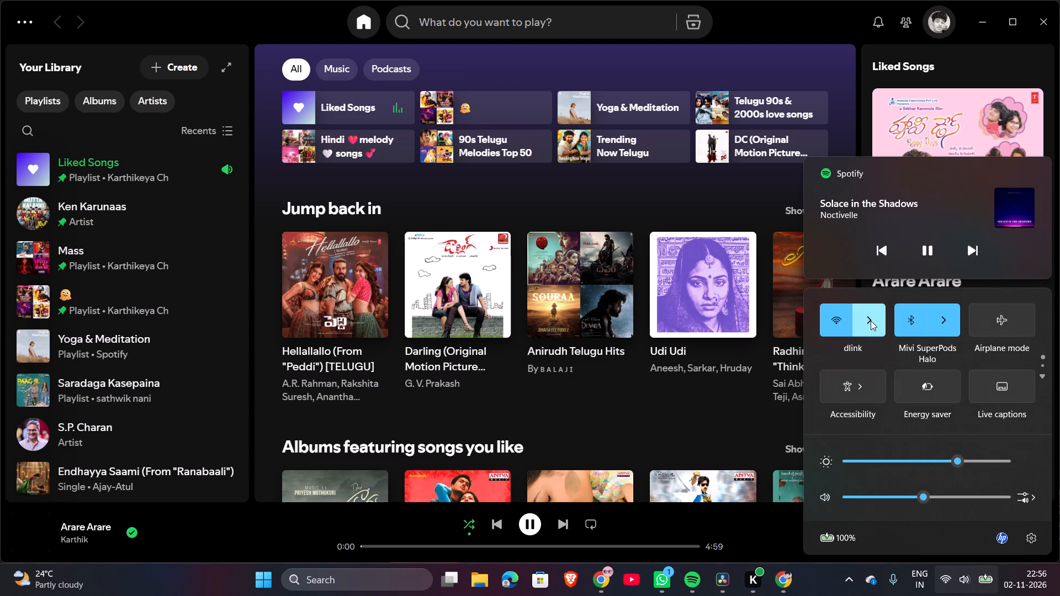
pyautogui.click(869, 321)
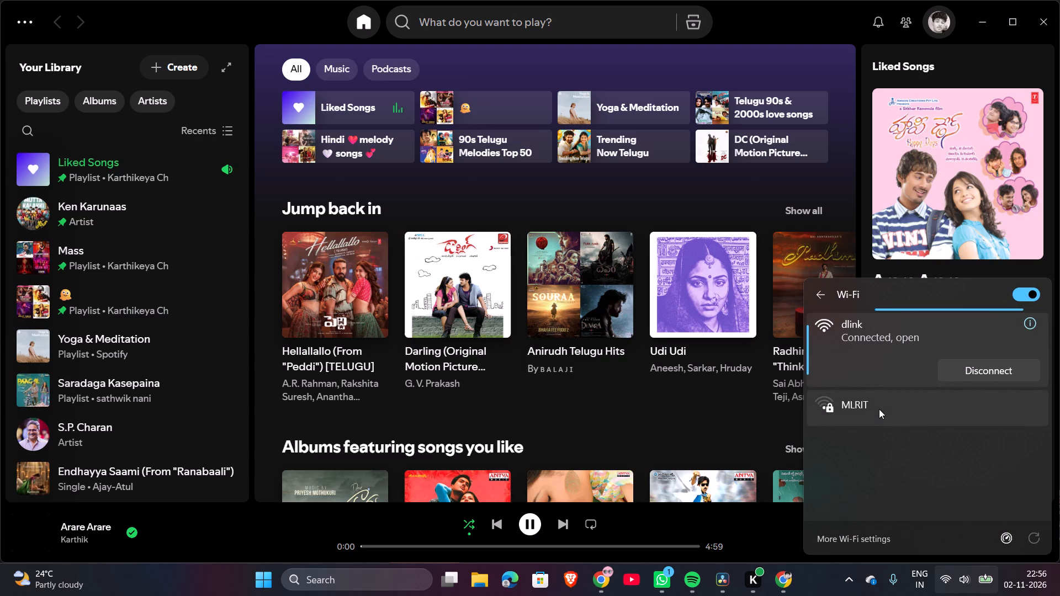
pyautogui.click(898, 406)
pyautogui.click(887, 328)
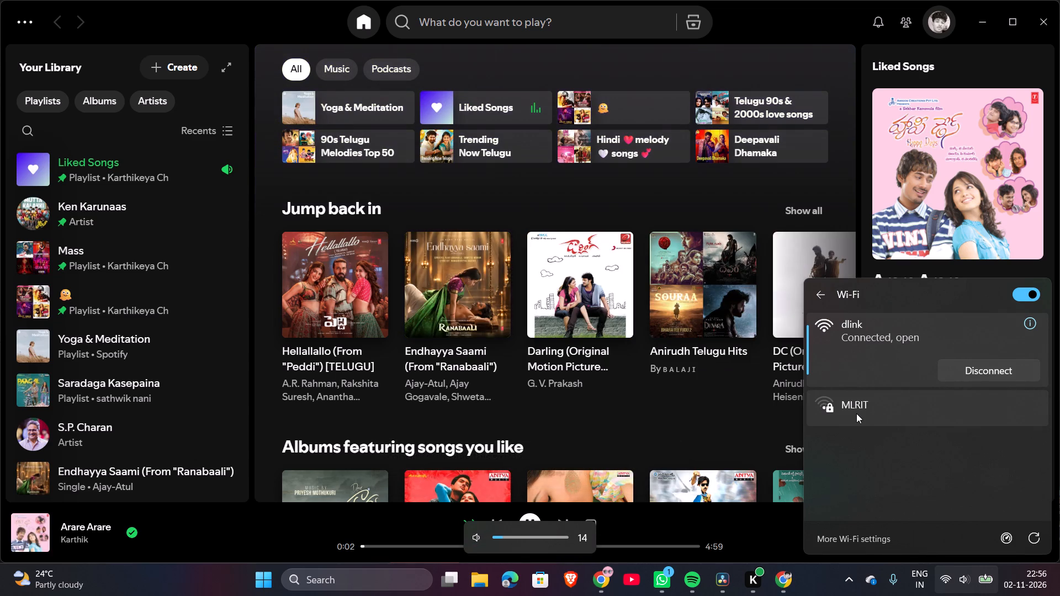
# Switch to DaVinci Resolve and import the truck and truck 2 MP3 files from the MISEC folder into the Master bin.
pyautogui.click(734, 595)
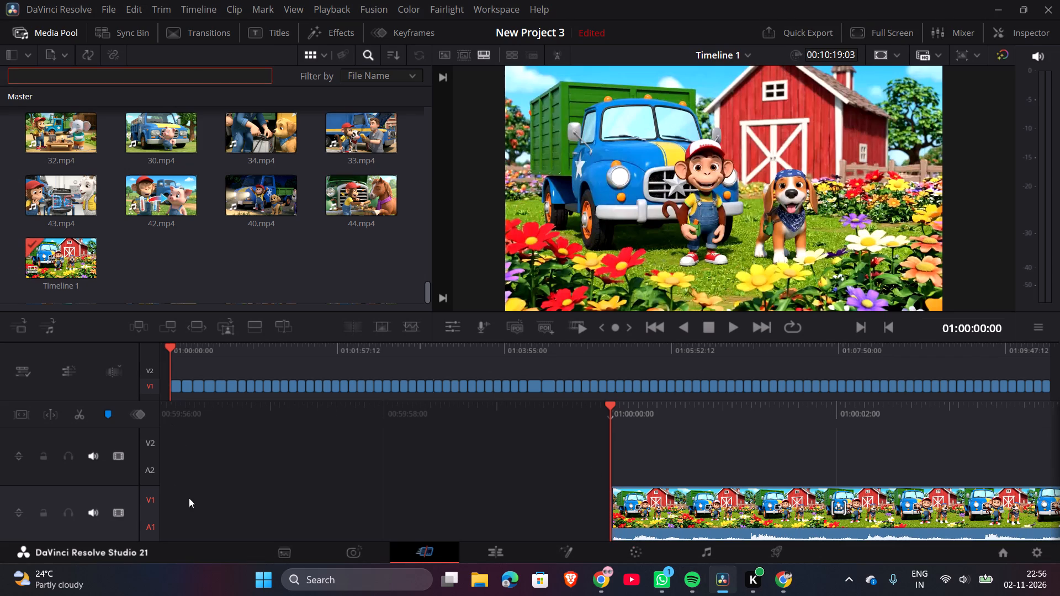
pyautogui.click(290, 554)
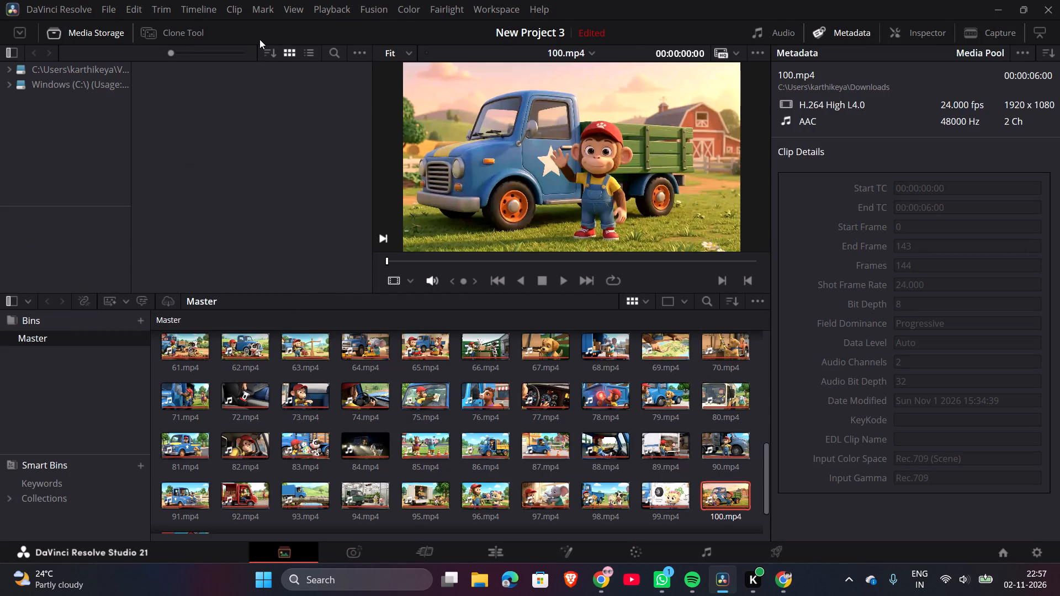
pyautogui.hotkey('ctrl', 'i')
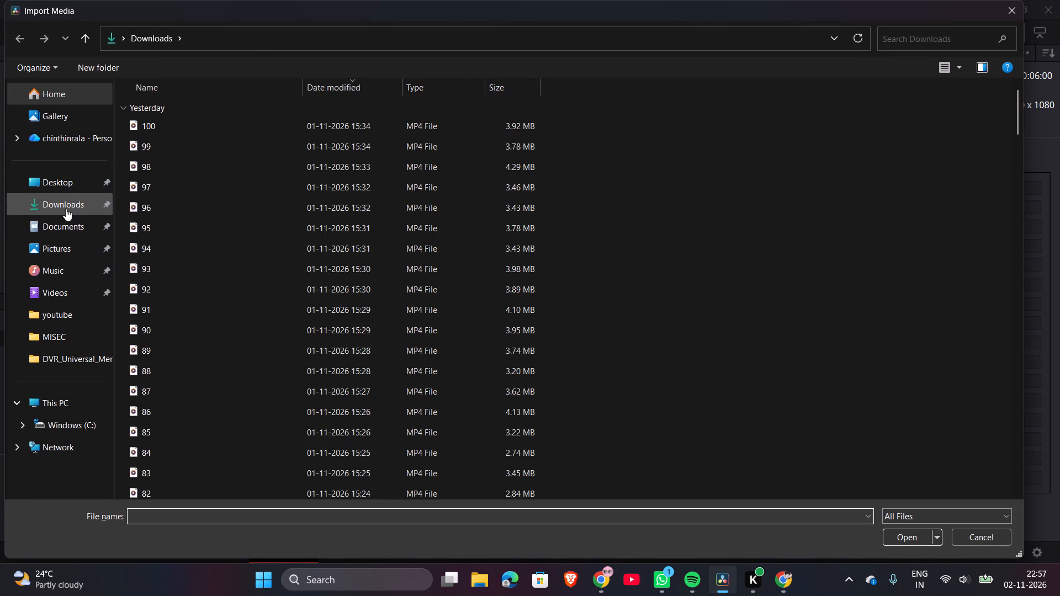
pyautogui.click(60, 327)
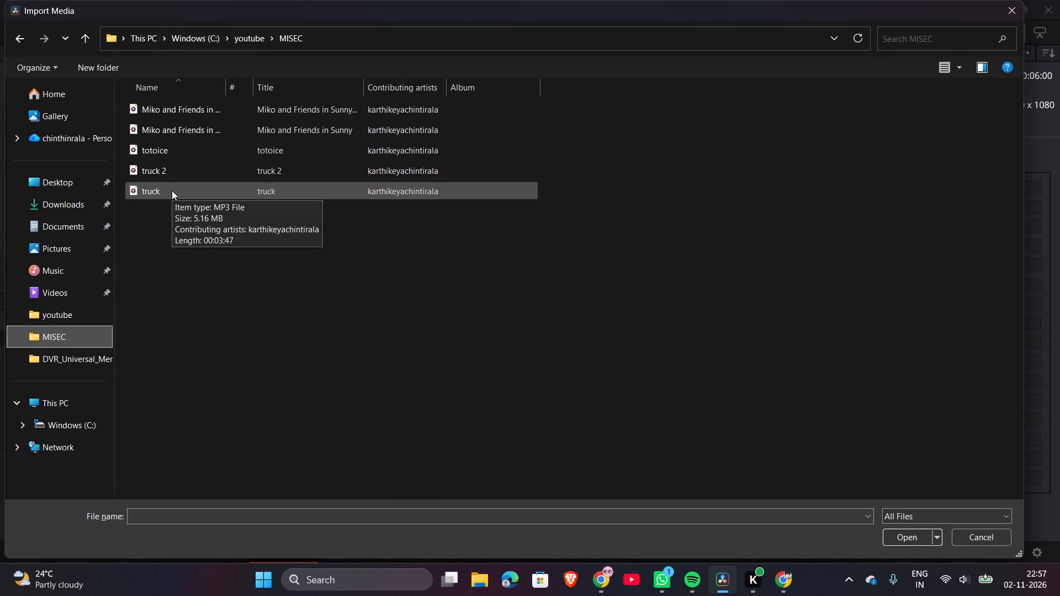
pyautogui.click(172, 190)
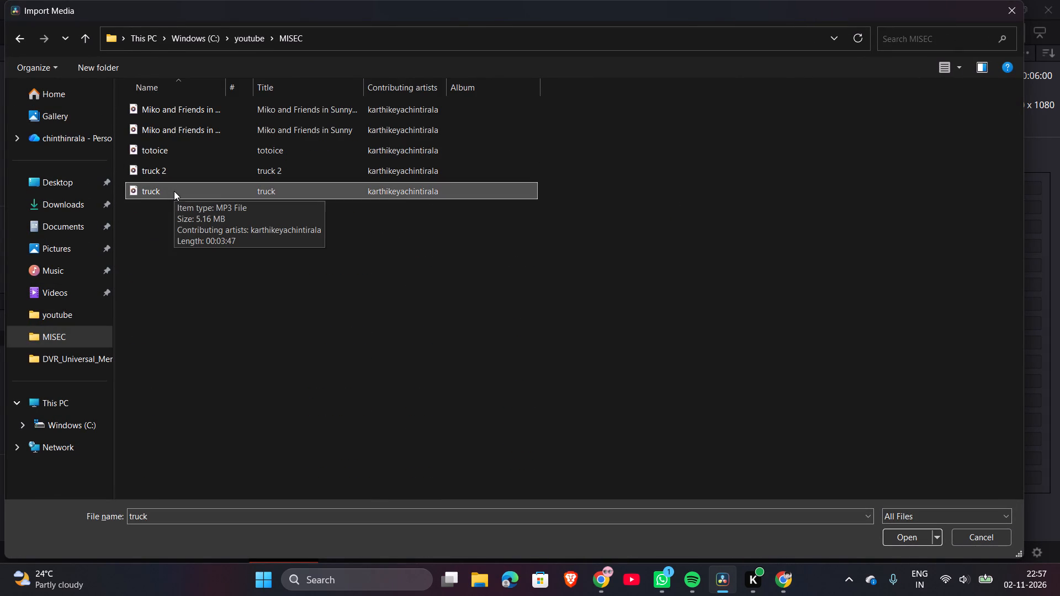
pyautogui.keyDown('ctrl'); pyautogui.click(256, 163); pyautogui.keyUp('ctrl')
pyautogui.keyDown('ctrl'); pyautogui.click(902, 534); pyautogui.keyUp('ctrl')
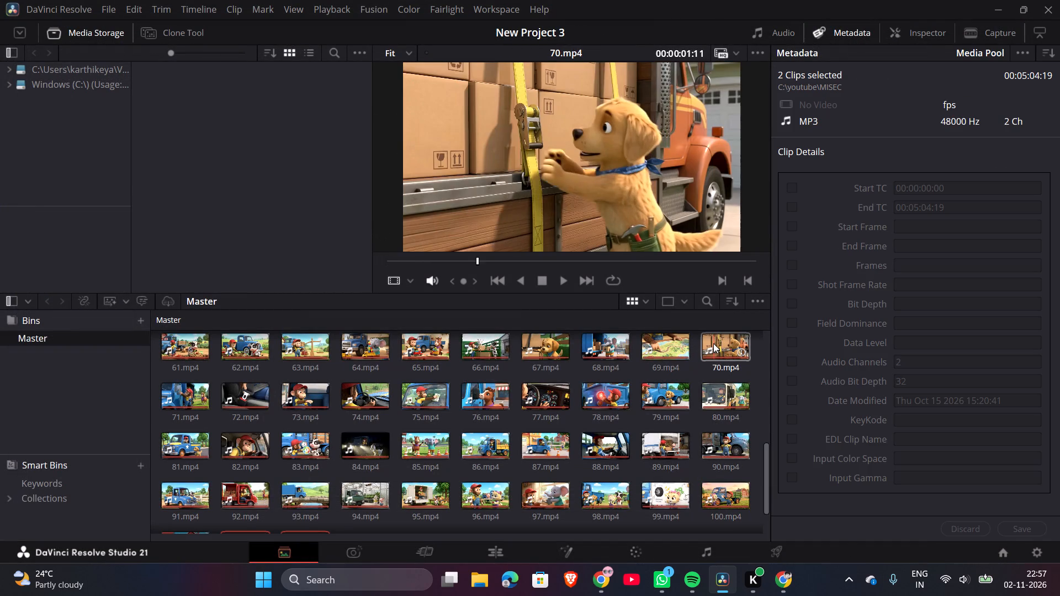
pyautogui.scroll(-2, 297, 204)
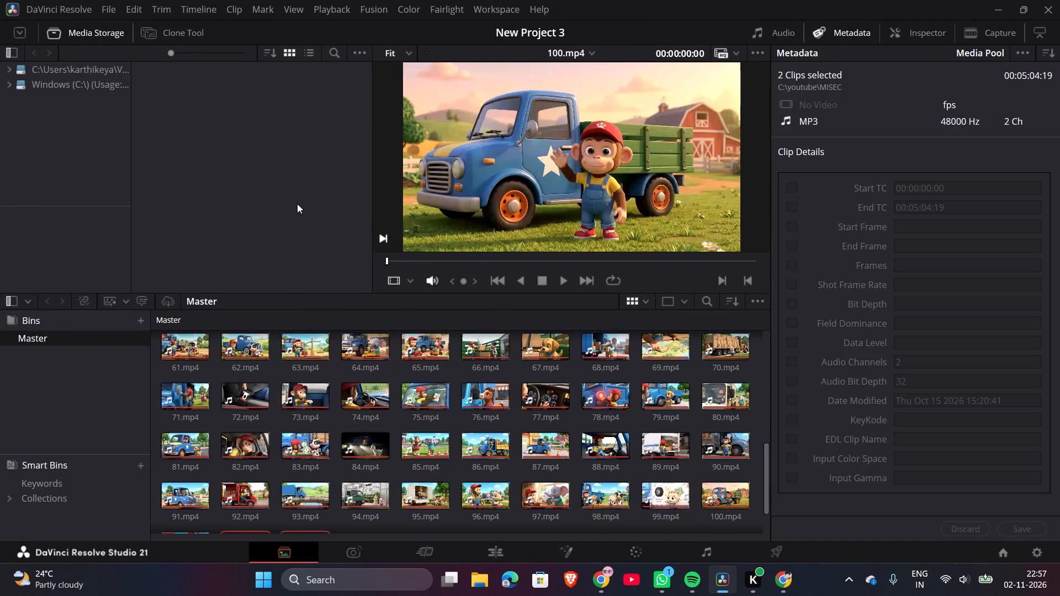
pyautogui.scroll(-4, 373, 404)
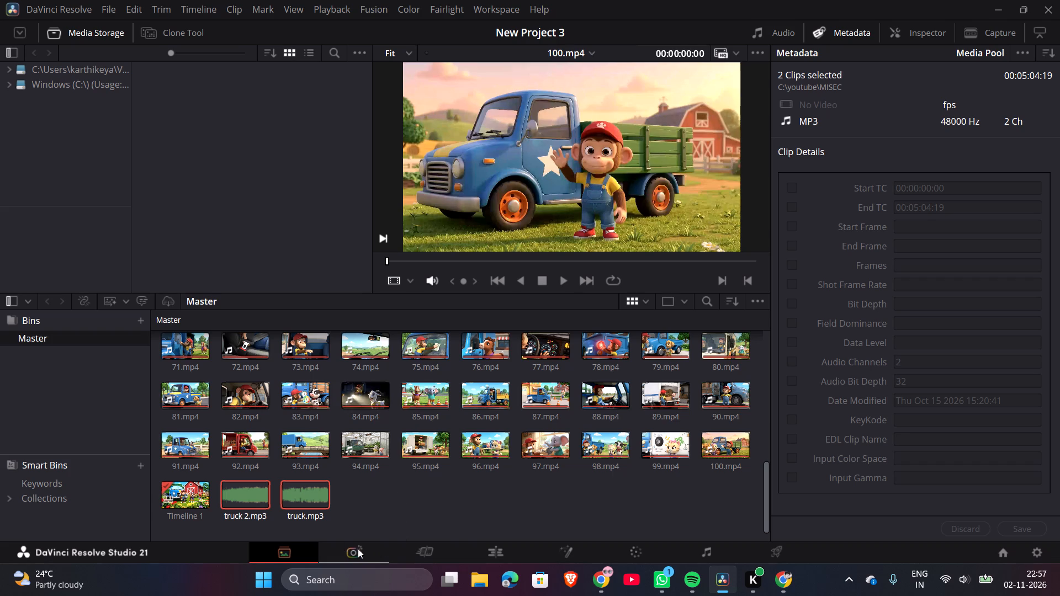
# Open the Cut page of the project.
pyautogui.click(359, 550)
pyautogui.click(414, 549)
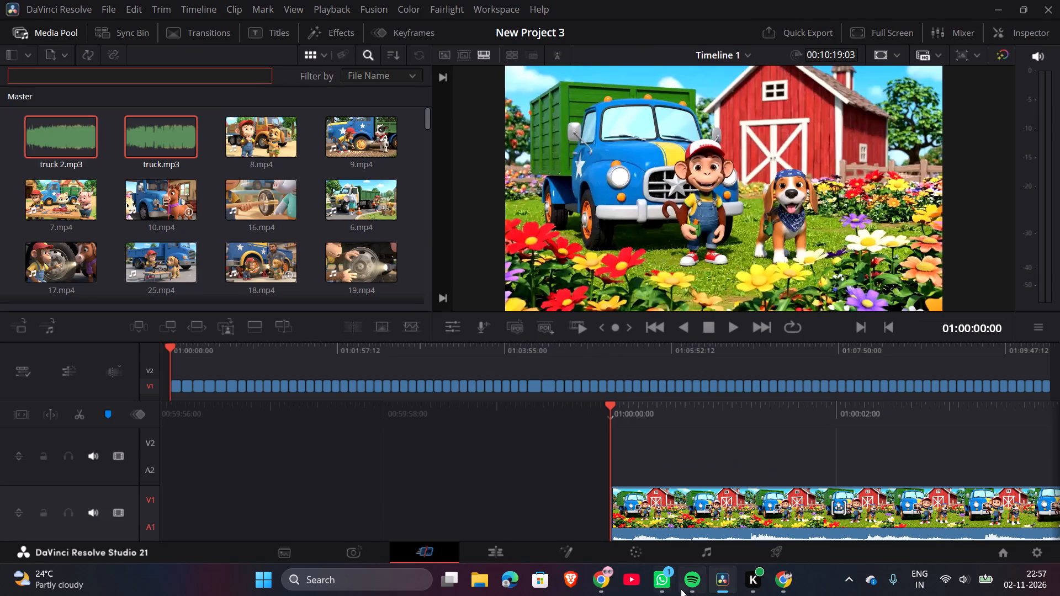
# Switch to Spotify and skip ahead in Liked Songs to Naa Kosam - From "Bangarraju".
pyautogui.click(682, 589)
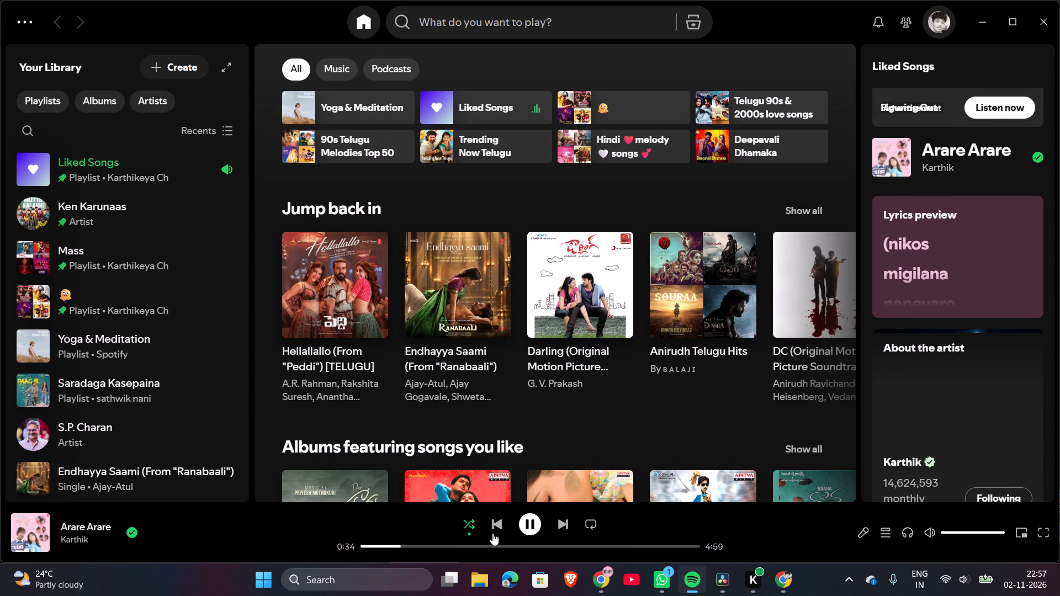
pyautogui.click(493, 533)
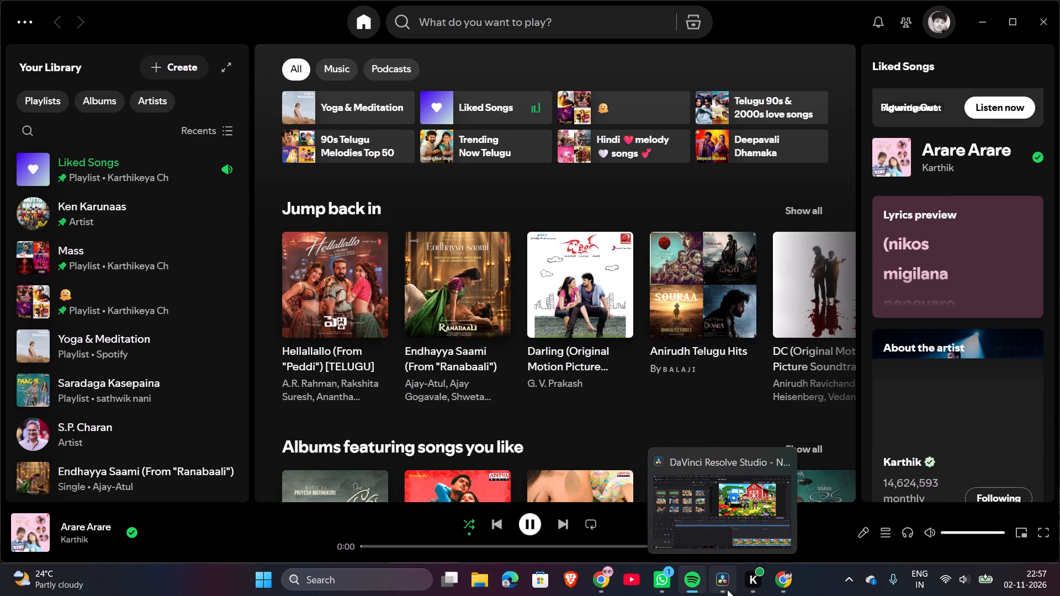
pyautogui.click(560, 521)
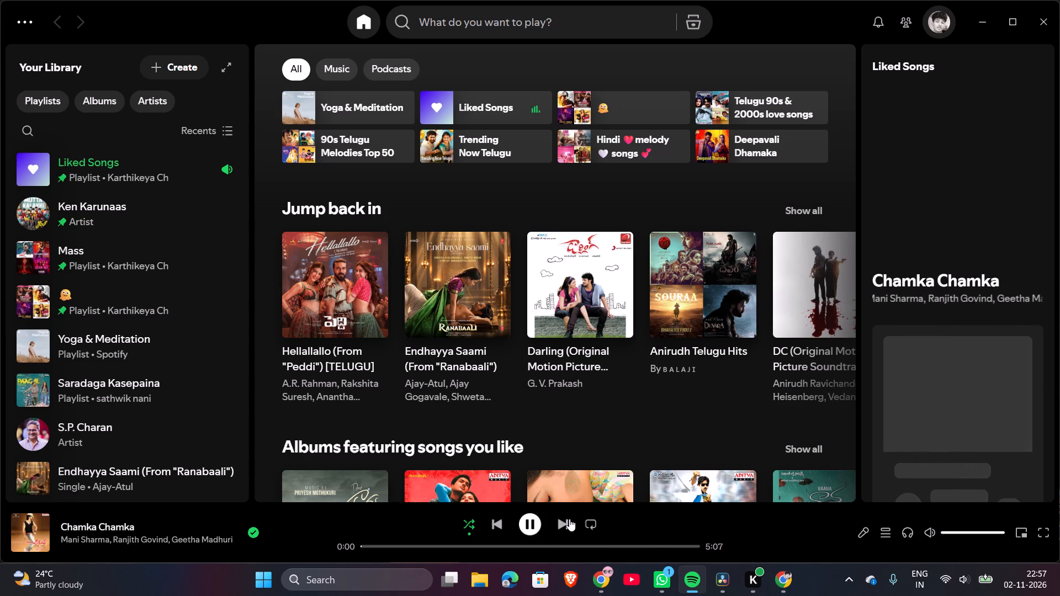
pyautogui.click(569, 519)
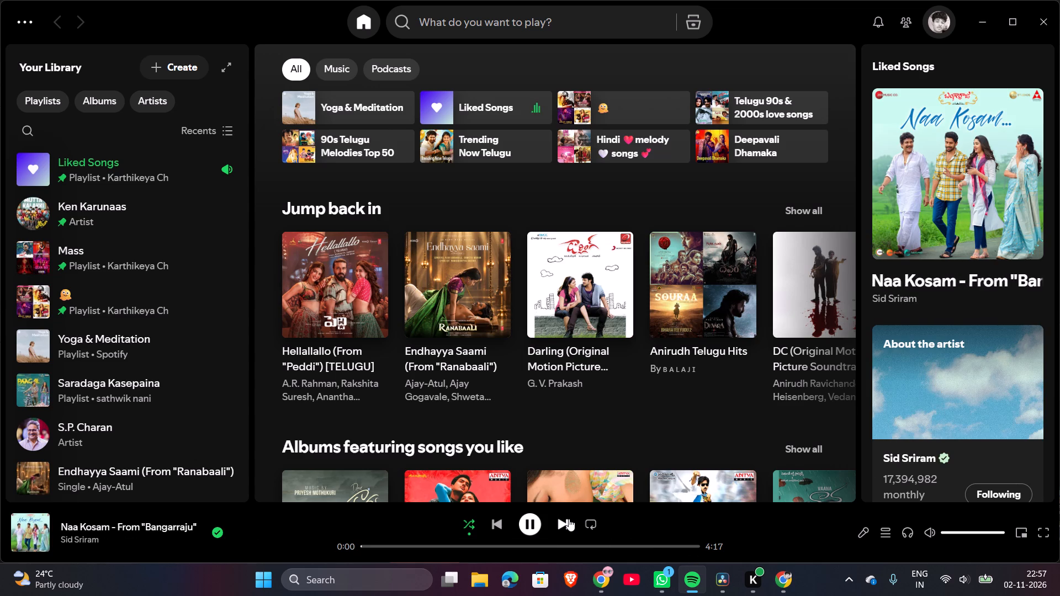
# Return to DaVinci Resolve and load truck.mp3 from the media pool into the source viewer.
pyautogui.click(722, 587)
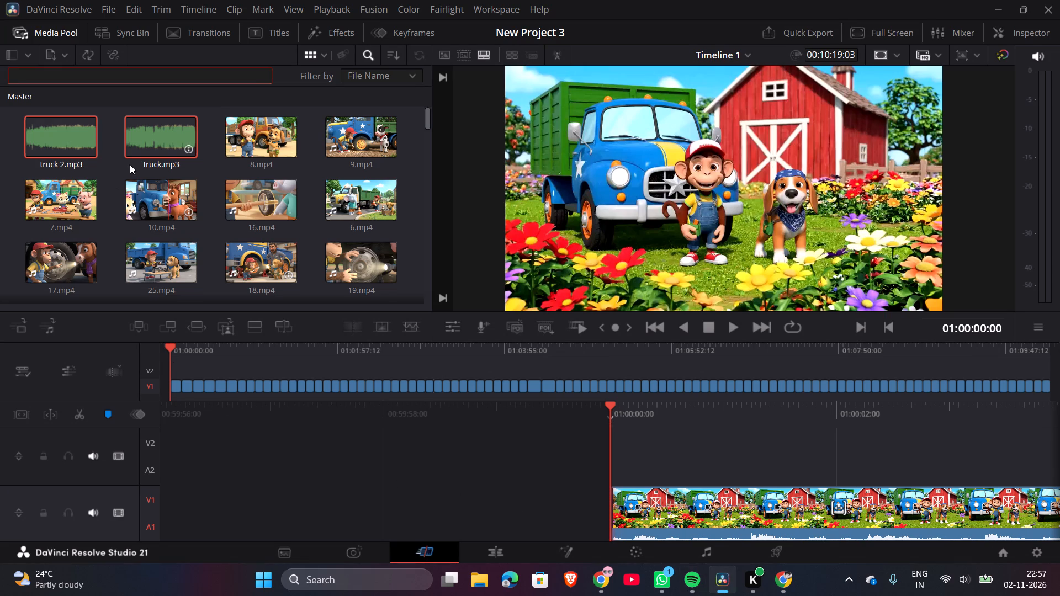
pyautogui.click(159, 145)
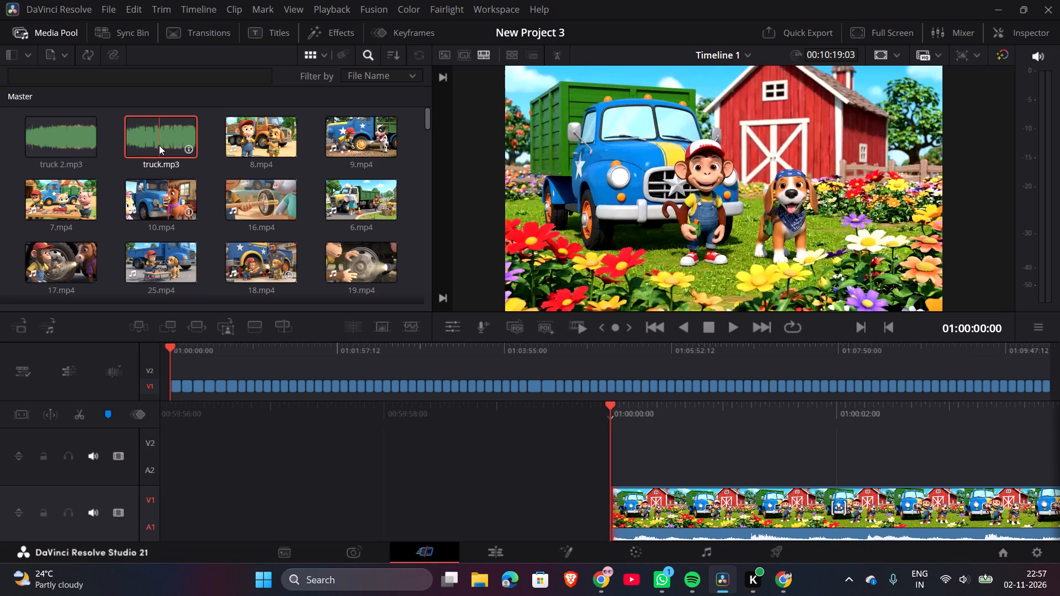
pyautogui.click(161, 141)
pyautogui.moveTo(161, 141); pyautogui.dragTo(168, 290)
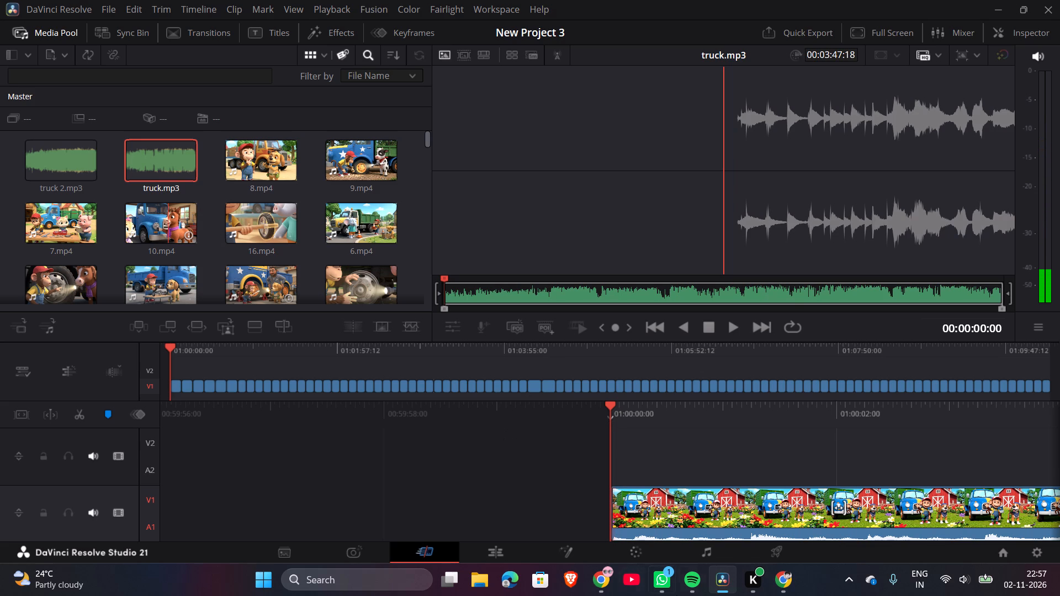
# Pause the music playing in Spotify.
pyautogui.click(703, 540)
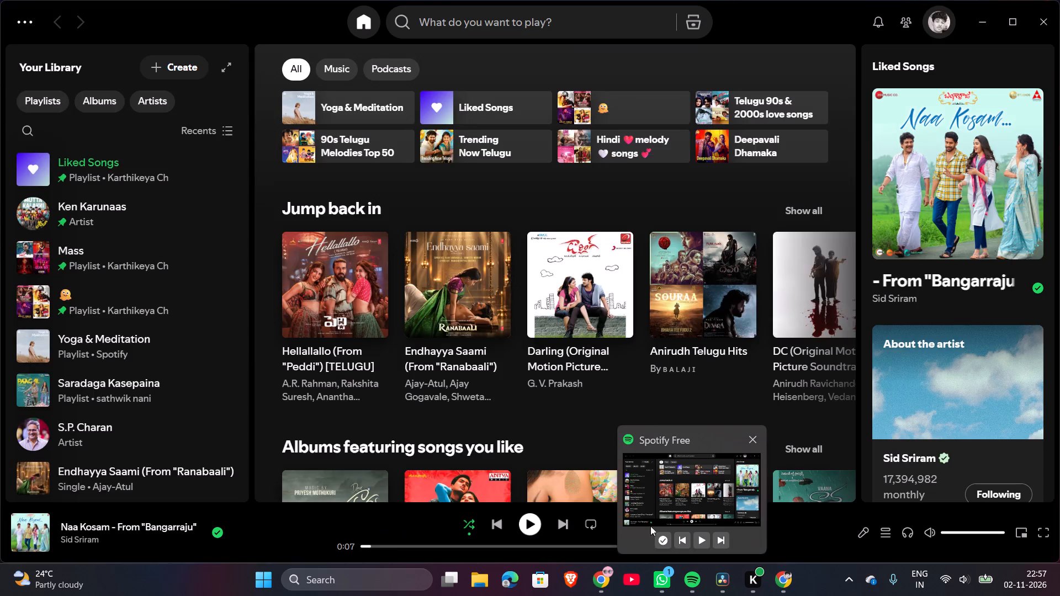
# On the Edit page, place truck.mp3 from the Master bin on the Audio 2 track at the start of Timeline 1.
pyautogui.click(502, 551)
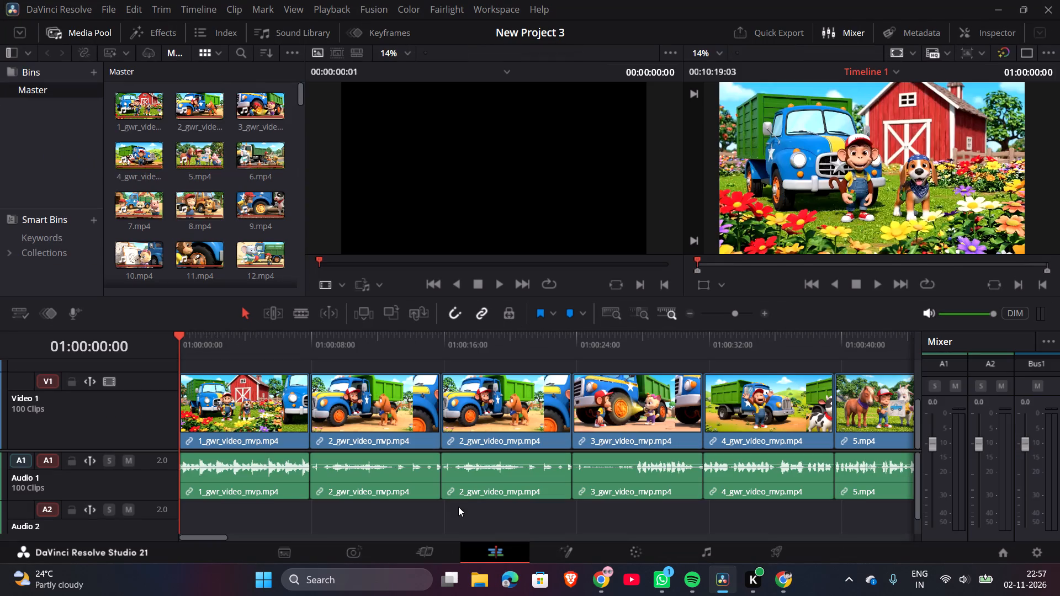
pyautogui.scroll(-4, 241, 111)
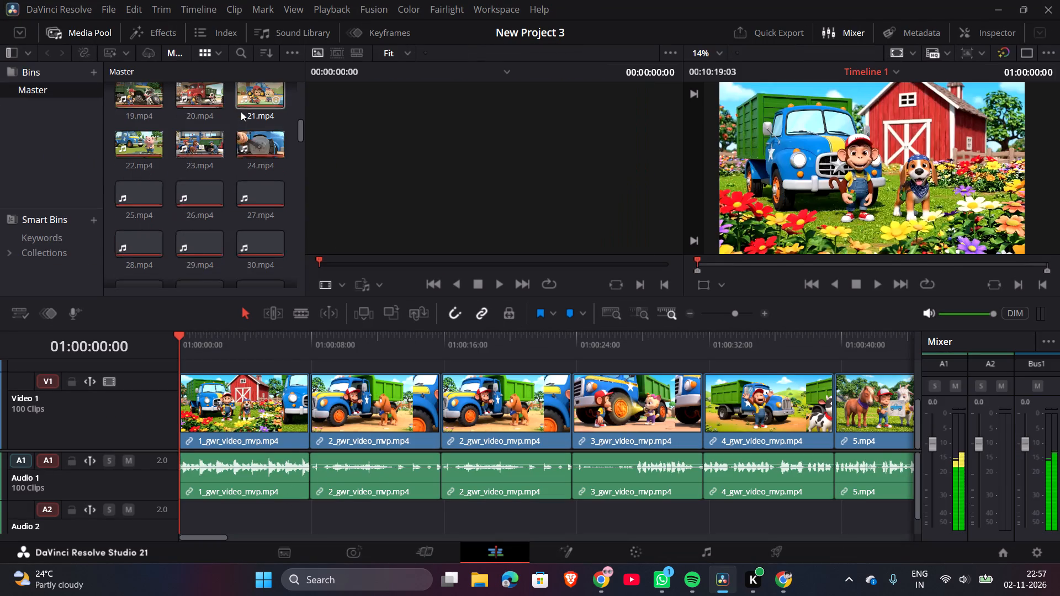
pyautogui.scroll(-10, 241, 116)
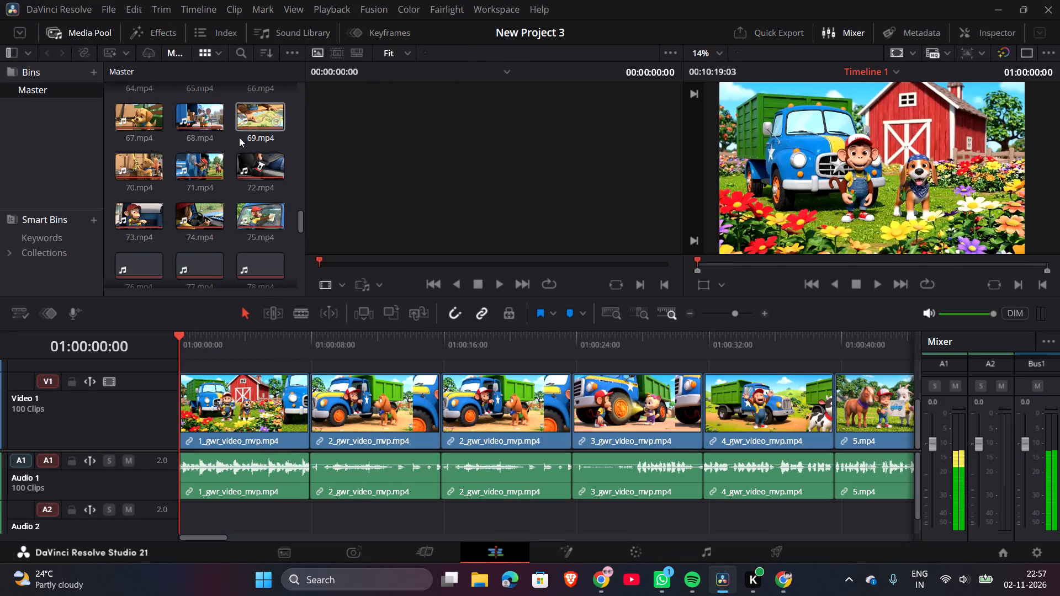
pyautogui.scroll(-10, 239, 137)
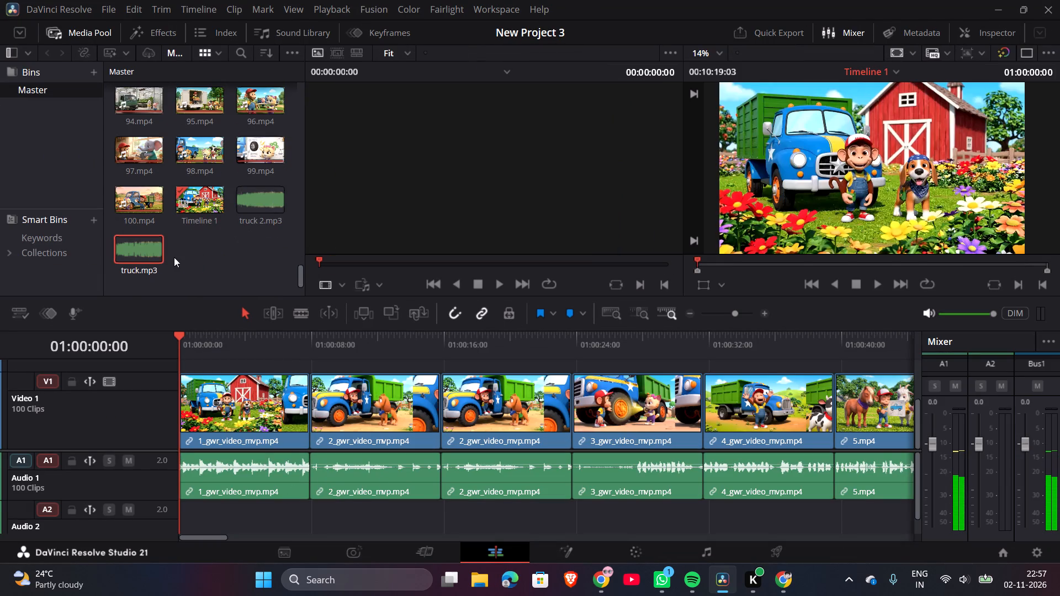
pyautogui.click(125, 249)
pyautogui.moveTo(128, 256); pyautogui.dragTo(199, 529)
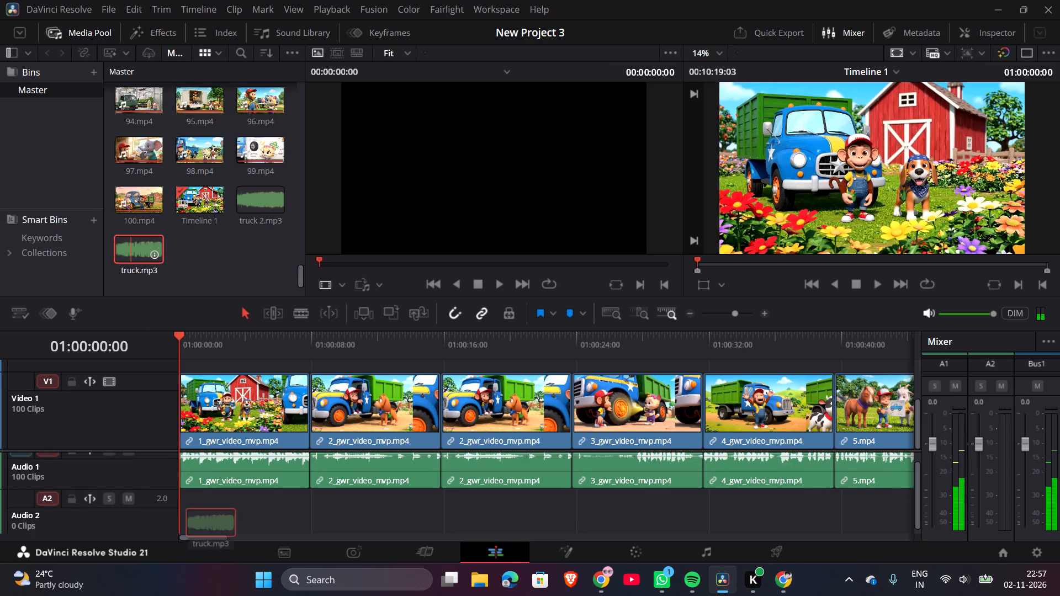
pyautogui.moveTo(199, 529); pyautogui.dragTo(179, 512)
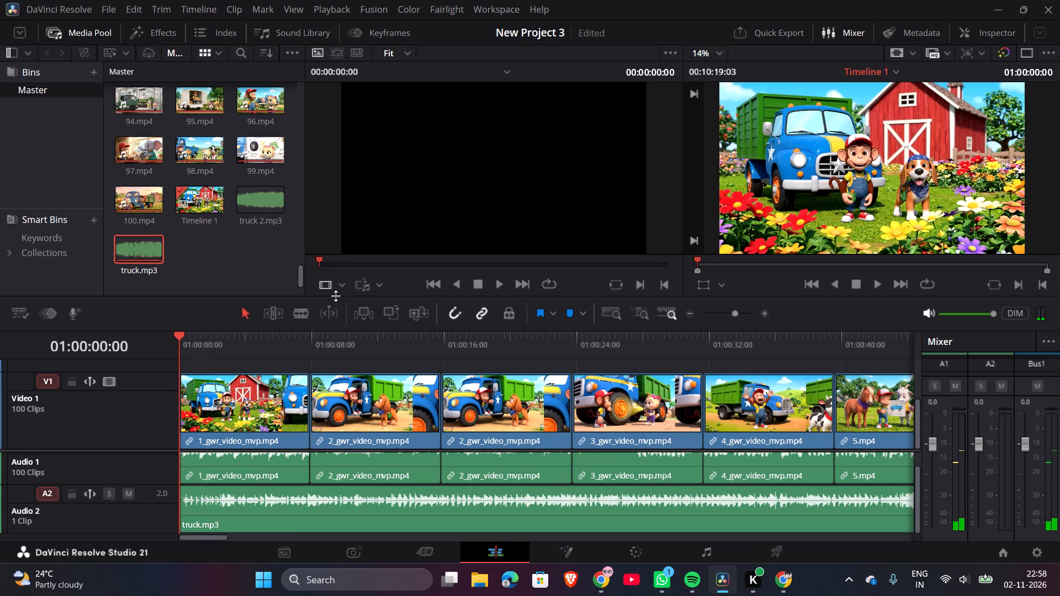
# Scrub the playhead through Timeline 1 to locate where the truck.mp3 clip ends on Audio 2.
pyautogui.moveTo(903, 343); pyautogui.dragTo(861, 349)
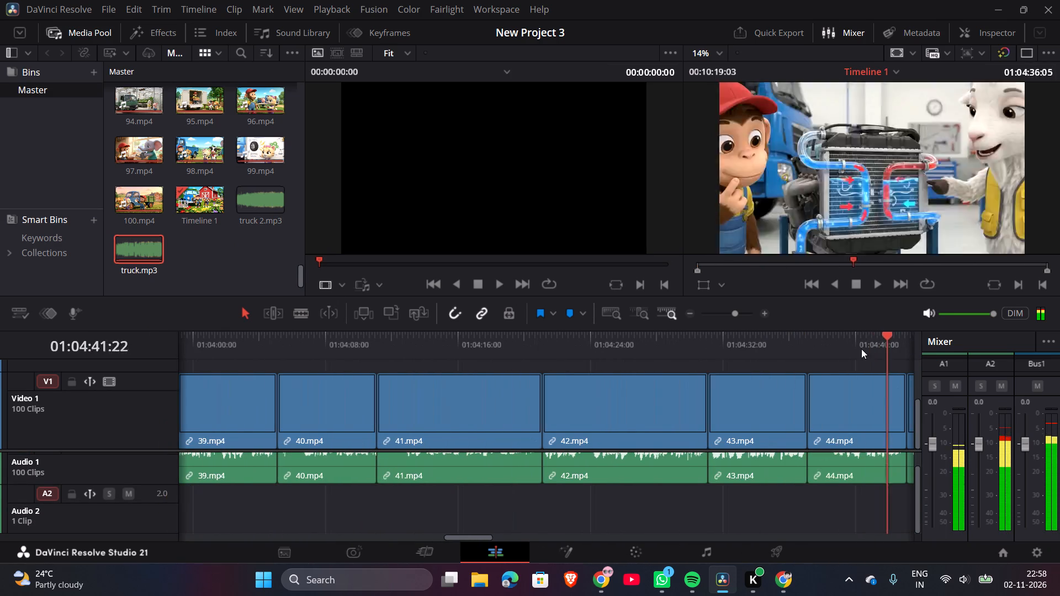
pyautogui.moveTo(861, 349); pyautogui.dragTo(683, 365)
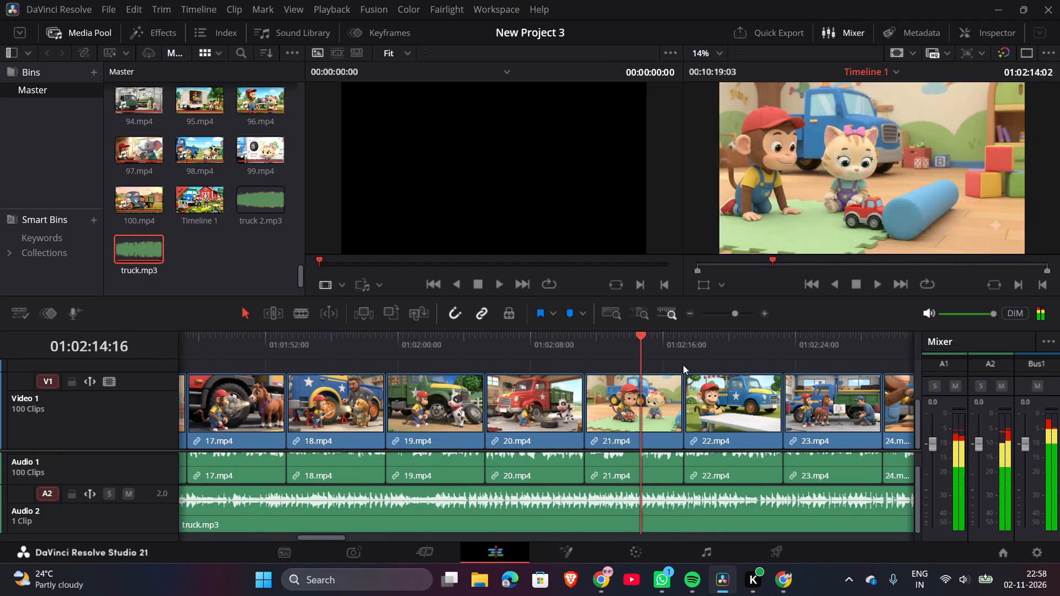
pyautogui.moveTo(683, 365); pyautogui.dragTo(904, 389)
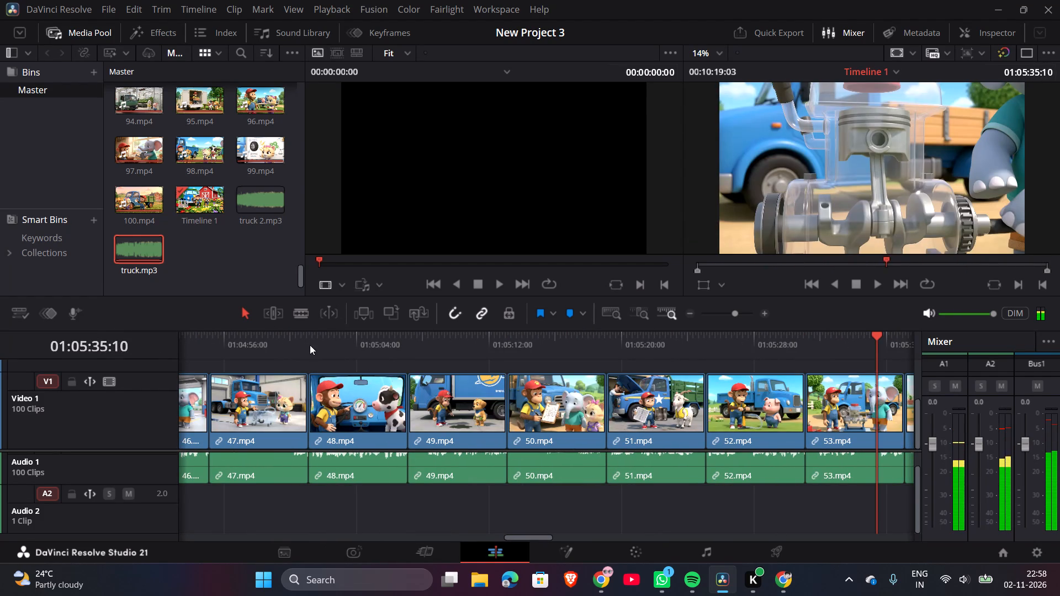
# Move the playhead back through Timeline 1 to look for the end of truck.mp3 on Audio 2.
pyautogui.click(310, 345)
pyautogui.click(242, 344)
pyautogui.click(195, 342)
pyautogui.click(194, 342)
pyautogui.click(184, 345)
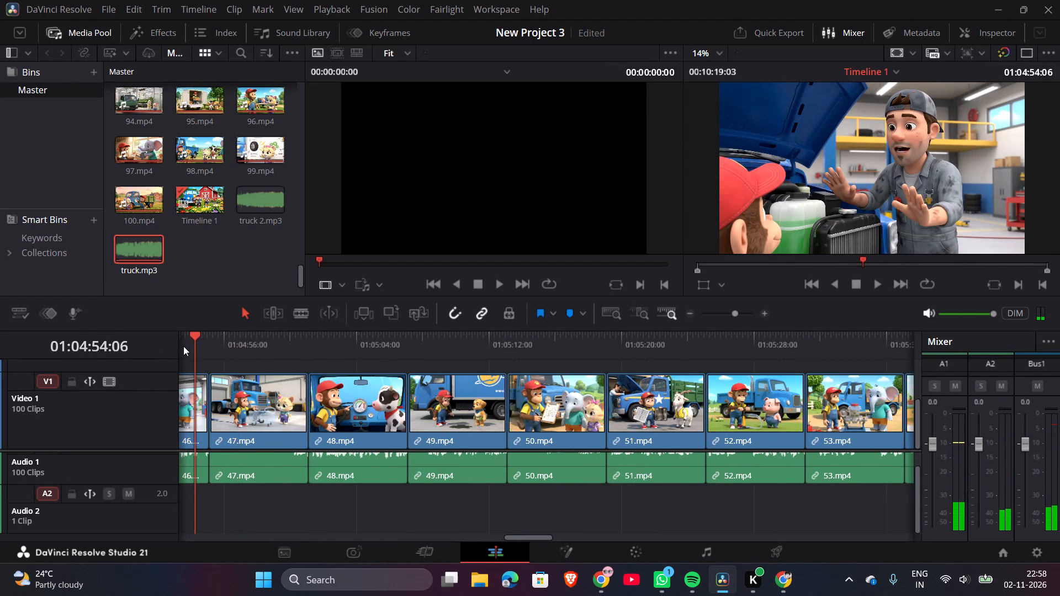
pyautogui.click(183, 346)
pyautogui.click(176, 338)
pyautogui.click(183, 338)
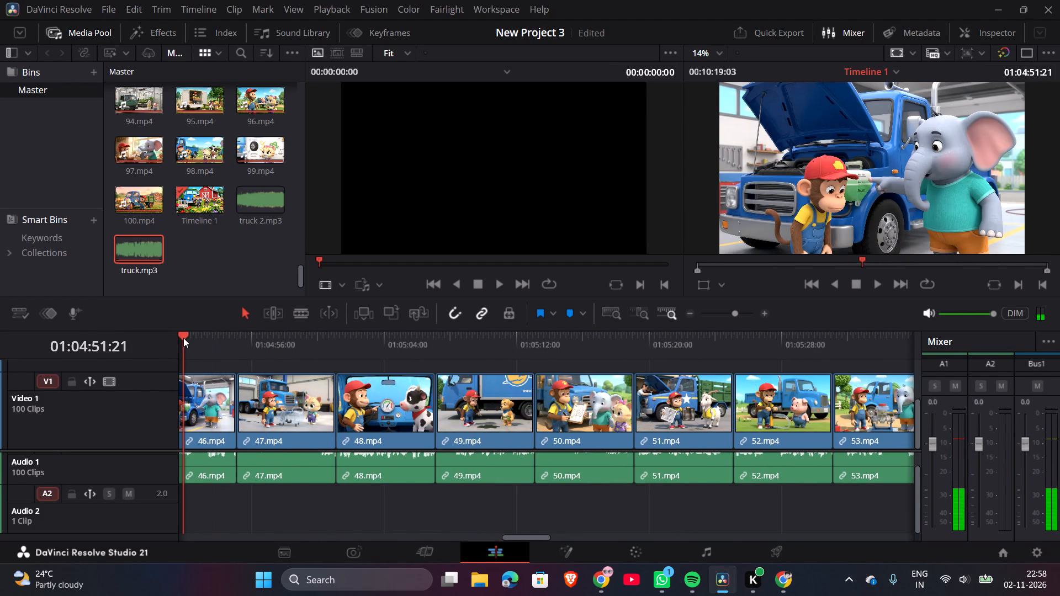
pyautogui.click(183, 337)
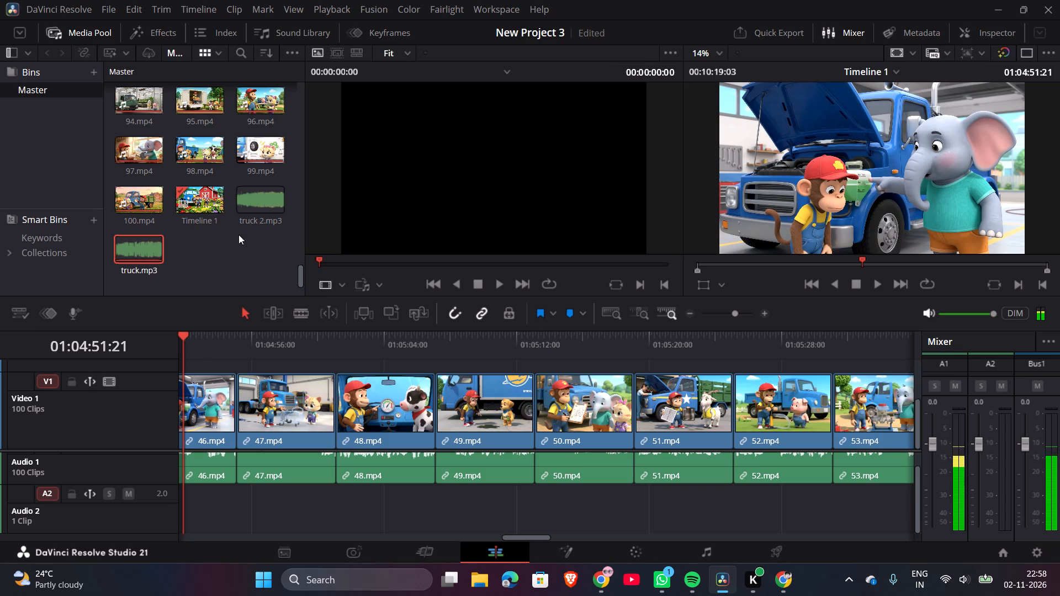
# Place truck 2.mp3 from the Master bin on Audio 2 after truck.mp3, starting at about 01:03:55 beneath 38.mp4.
pyautogui.click(264, 205)
pyautogui.moveTo(264, 204); pyautogui.dragTo(282, 329)
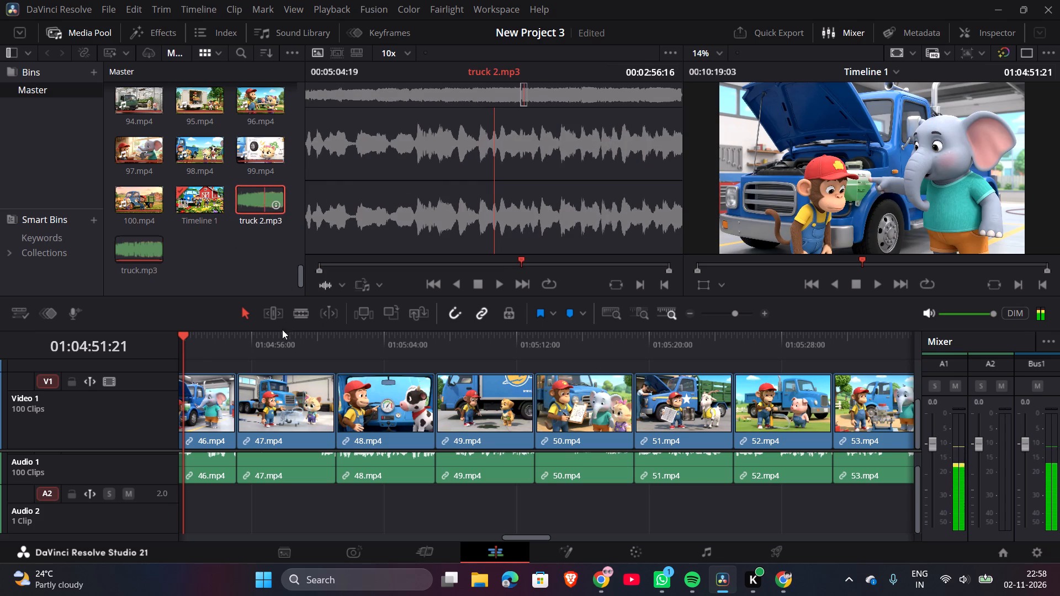
pyautogui.moveTo(282, 329); pyautogui.dragTo(282, 332)
pyautogui.moveTo(260, 196); pyautogui.dragTo(247, 507)
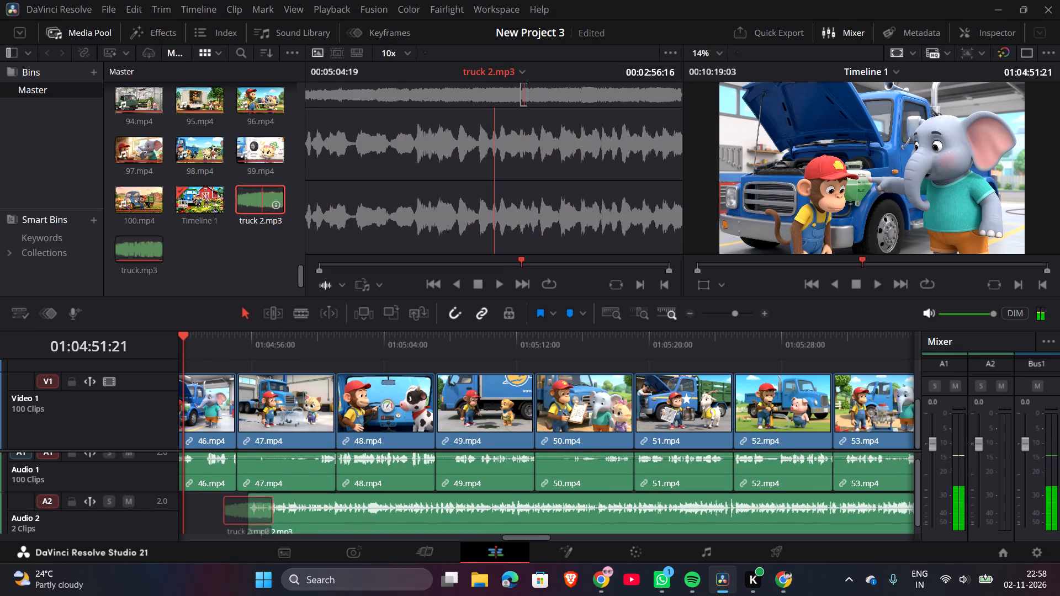
pyautogui.moveTo(247, 507); pyautogui.dragTo(262, 511)
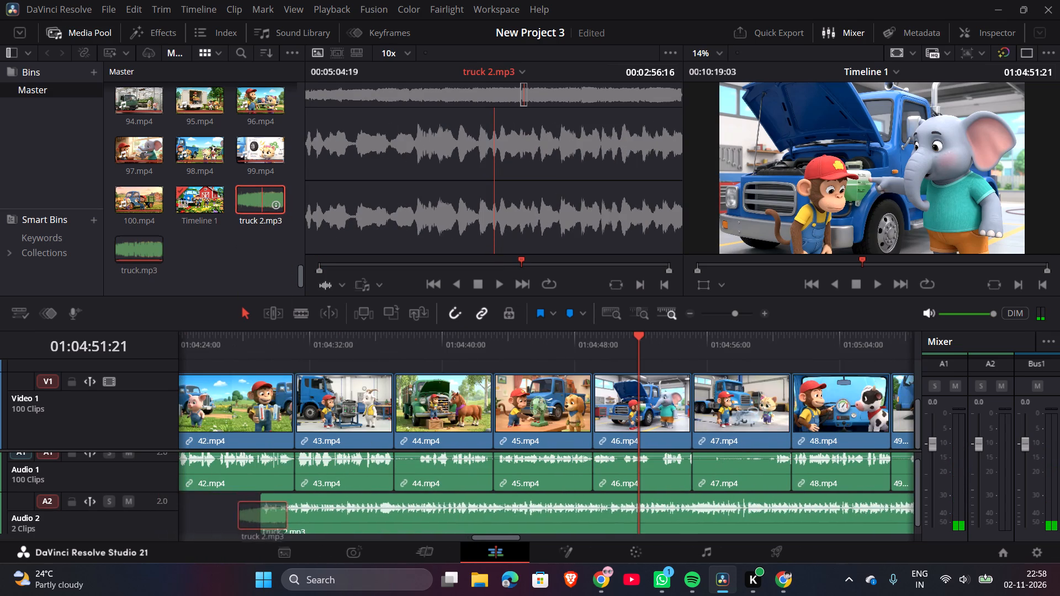
pyautogui.moveTo(262, 511); pyautogui.dragTo(184, 524)
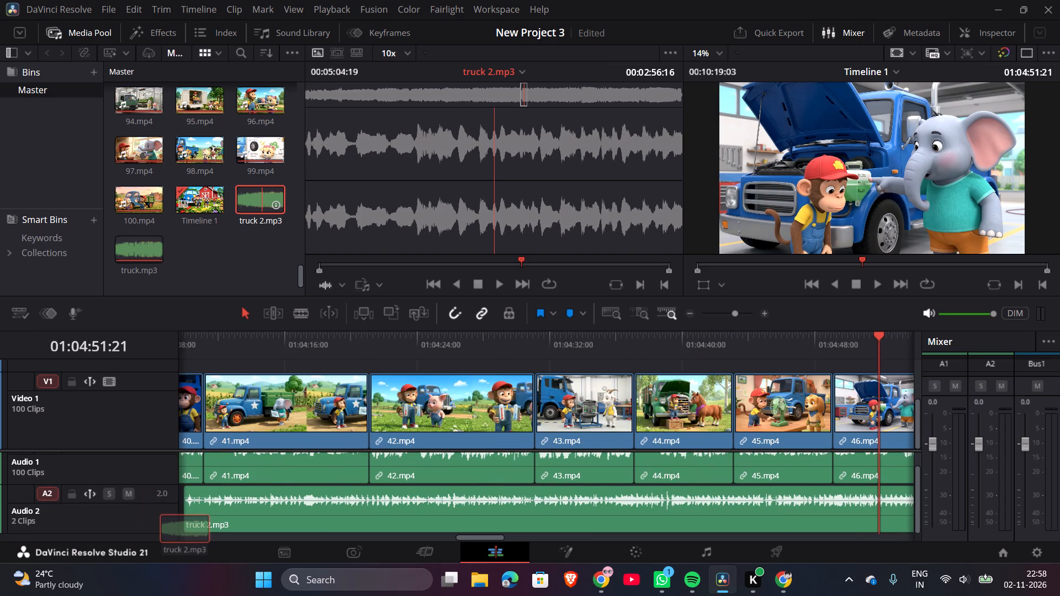
pyautogui.moveTo(184, 524); pyautogui.dragTo(170, 524)
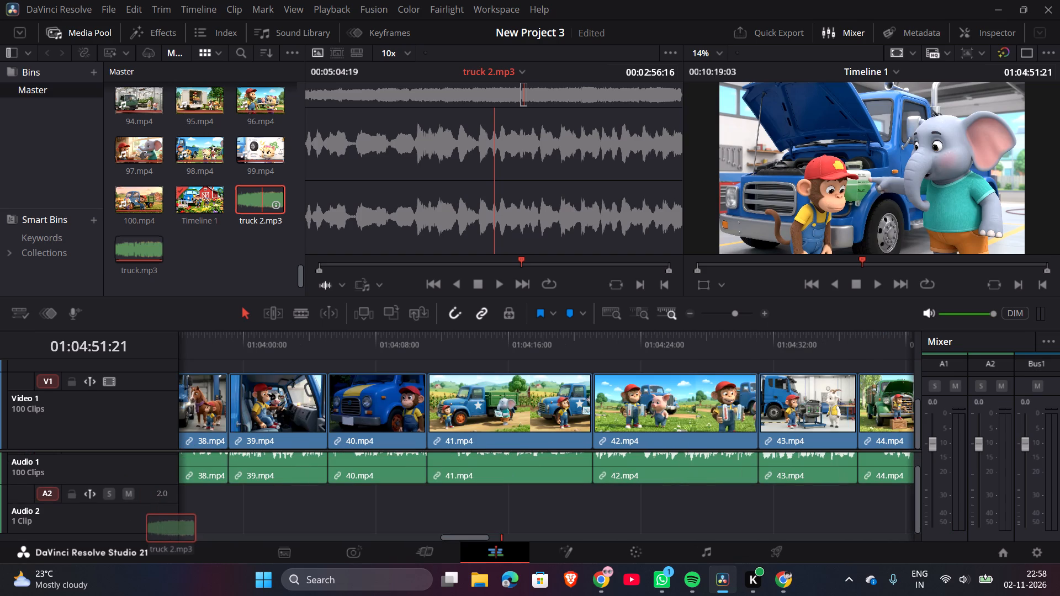
pyautogui.moveTo(170, 524); pyautogui.dragTo(186, 518)
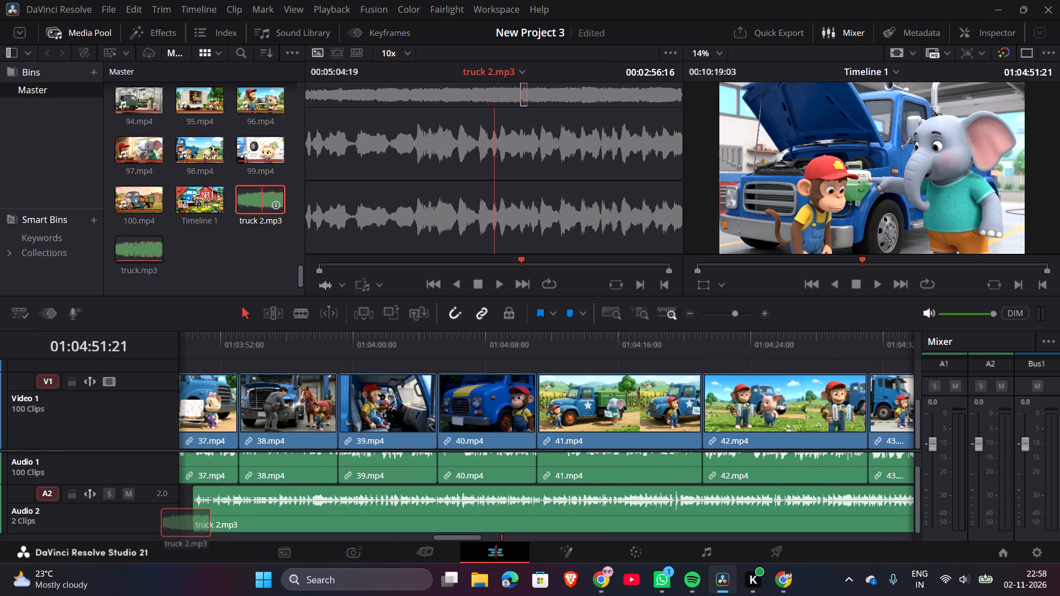
pyautogui.moveTo(186, 518); pyautogui.dragTo(295, 529)
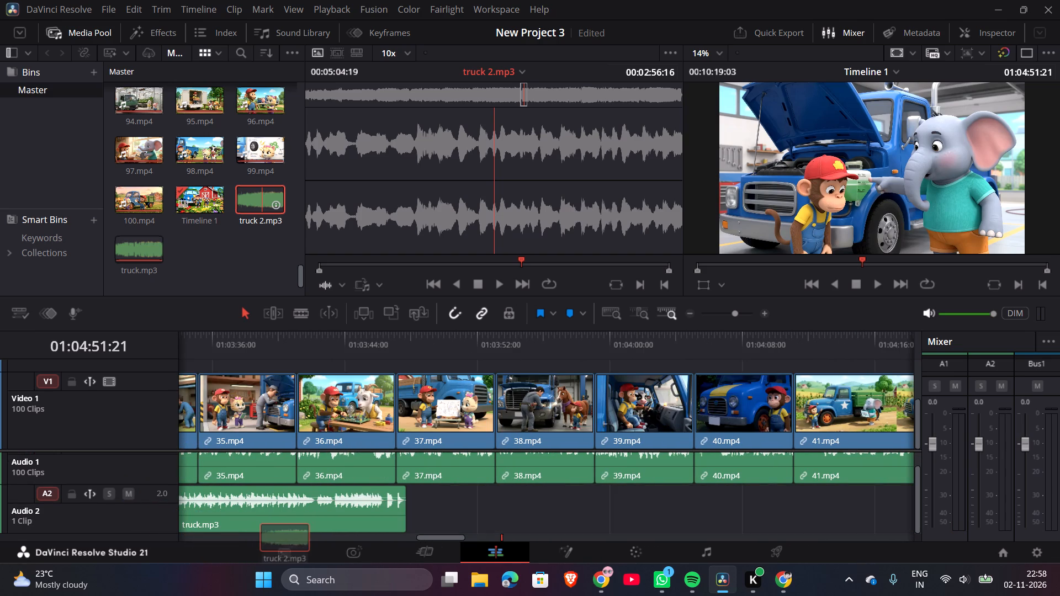
pyautogui.moveTo(295, 529); pyautogui.dragTo(414, 517)
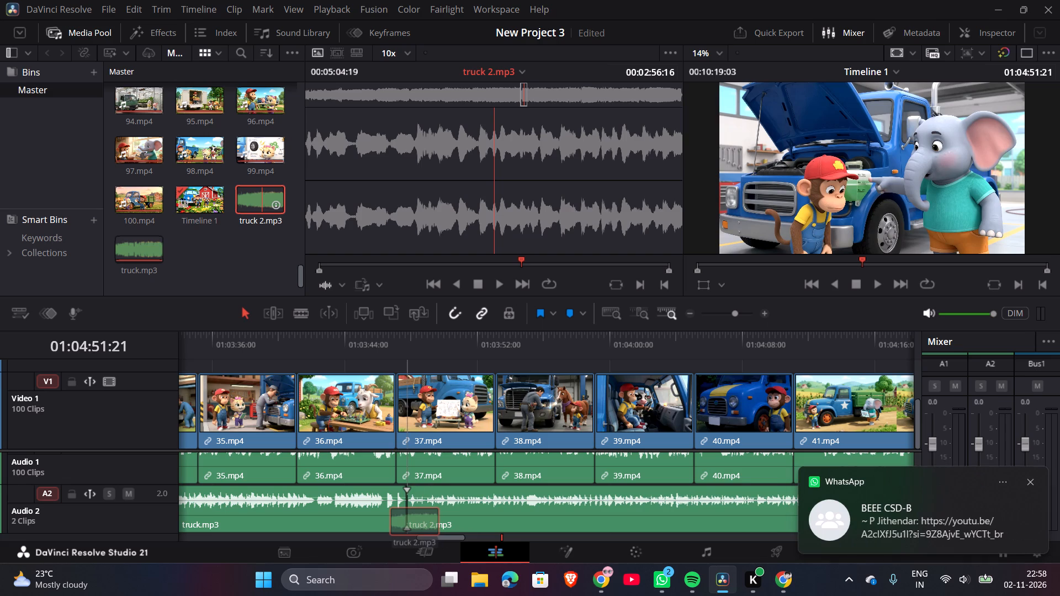
pyautogui.moveTo(414, 517); pyautogui.dragTo(533, 519)
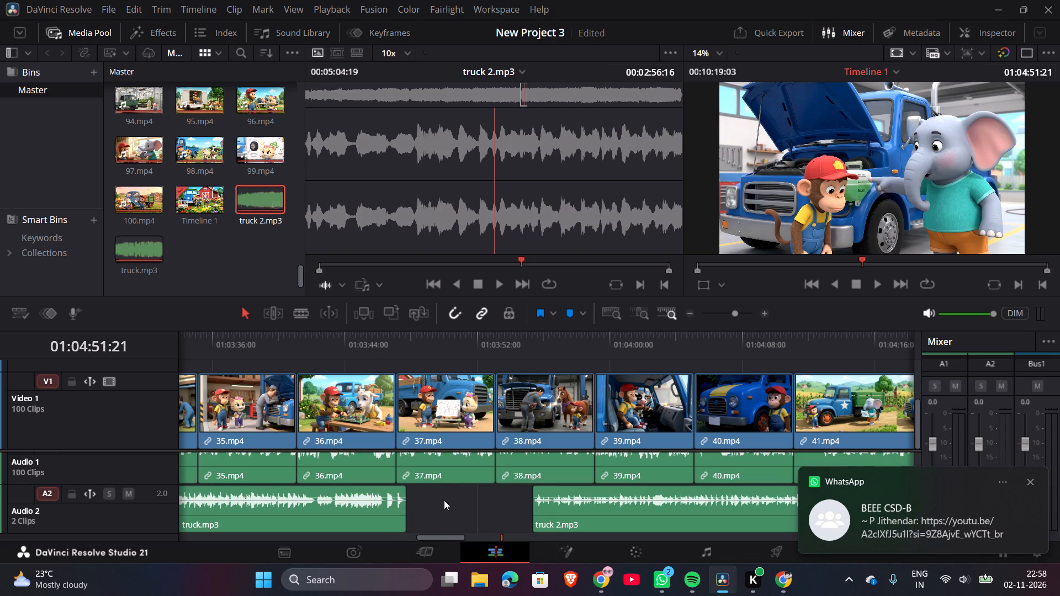
# Close the gap on Audio 2 by moving truck 2.mp3 back against the end of truck.mp3.
pyautogui.moveTo(405, 507); pyautogui.dragTo(434, 507)
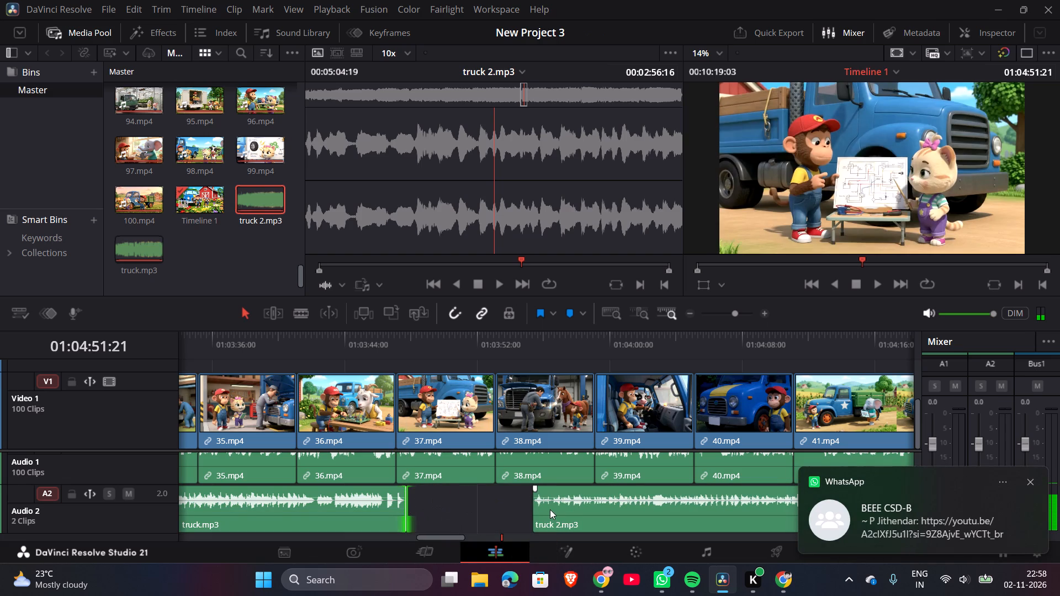
pyautogui.moveTo(556, 509); pyautogui.dragTo(437, 515)
# Switch to the Cut page and show Timeline 1 in the viewer.
pyautogui.click(433, 559)
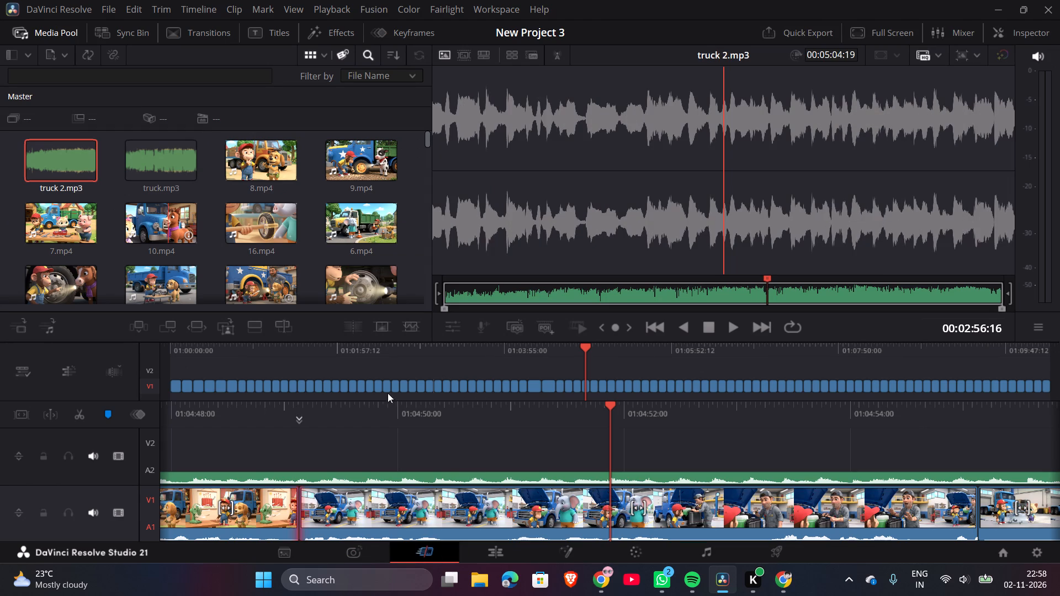
pyautogui.click(415, 457)
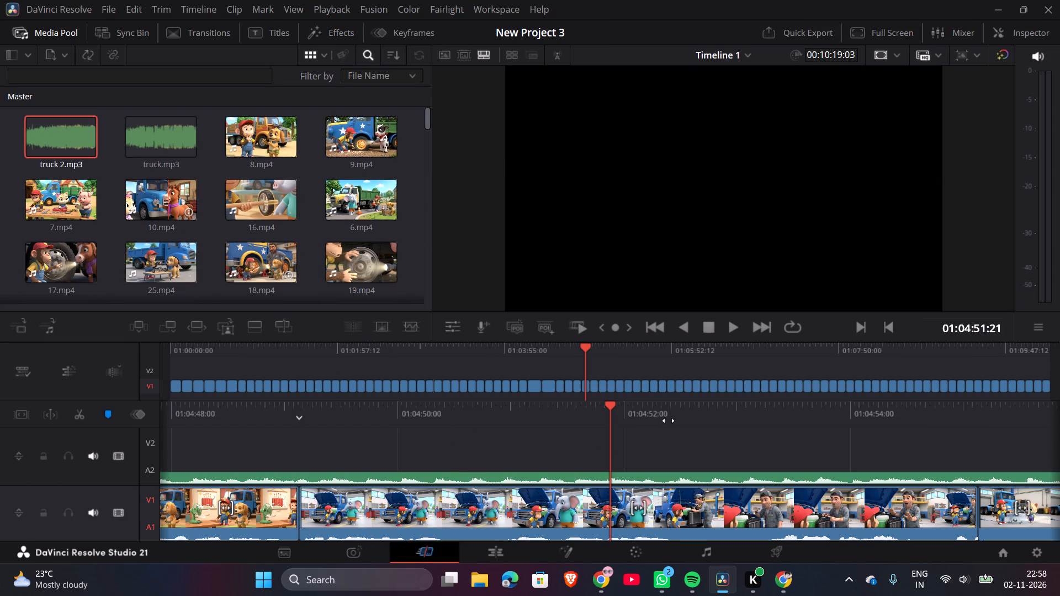
# Scrub the playhead through the later part of Timeline 1 to find the end of truck.mp3 on Audio 2, at 01:08:52:13.
pyautogui.moveTo(671, 419); pyautogui.dragTo(759, 411)
pyautogui.click(941, 368)
pyautogui.moveTo(919, 349); pyautogui.dragTo(923, 350)
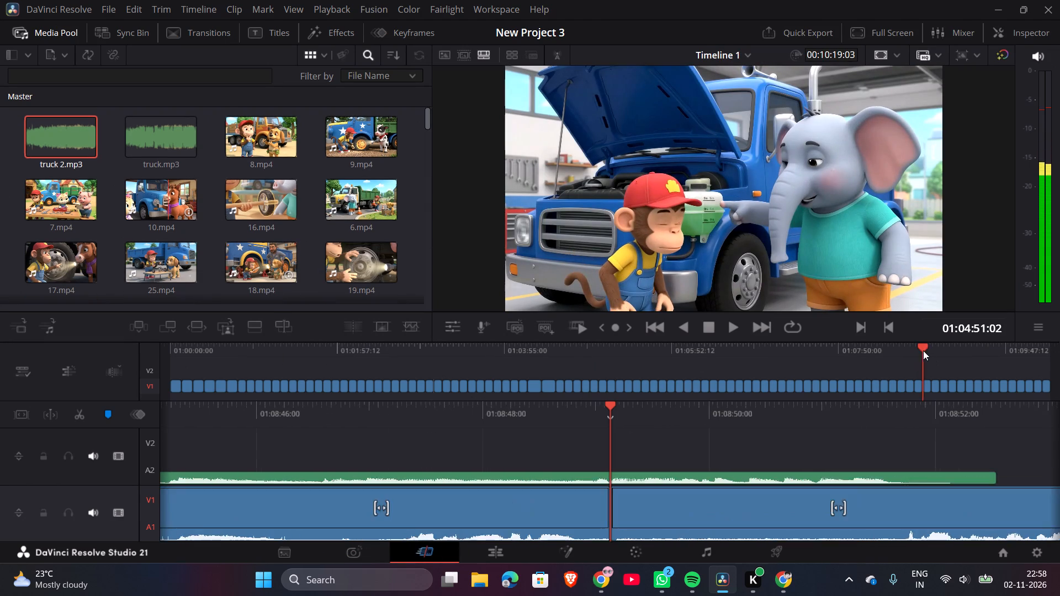
pyautogui.moveTo(923, 350); pyautogui.dragTo(903, 350)
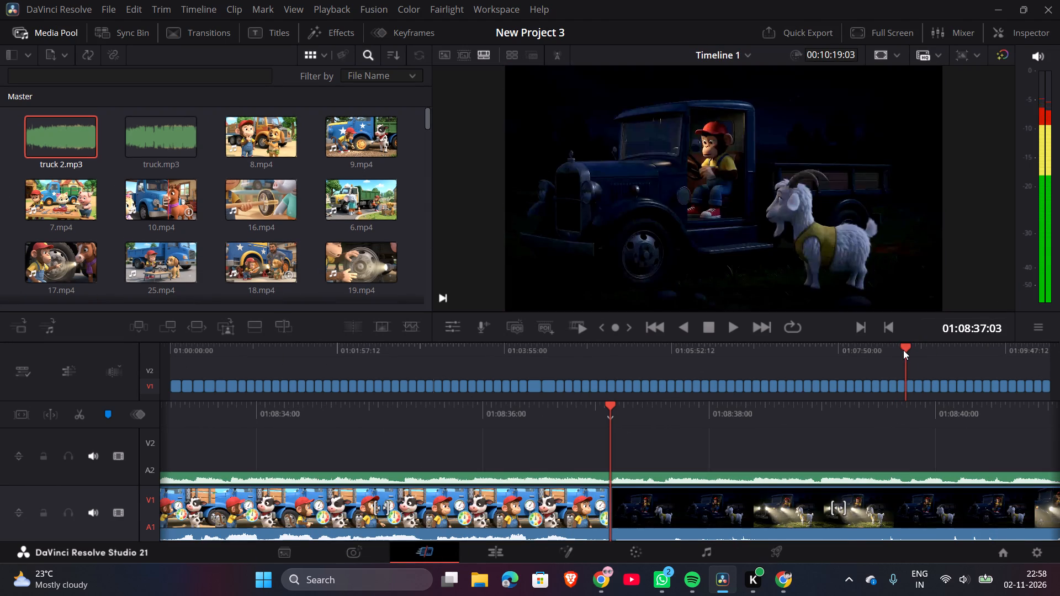
pyautogui.moveTo(903, 350); pyautogui.dragTo(928, 351)
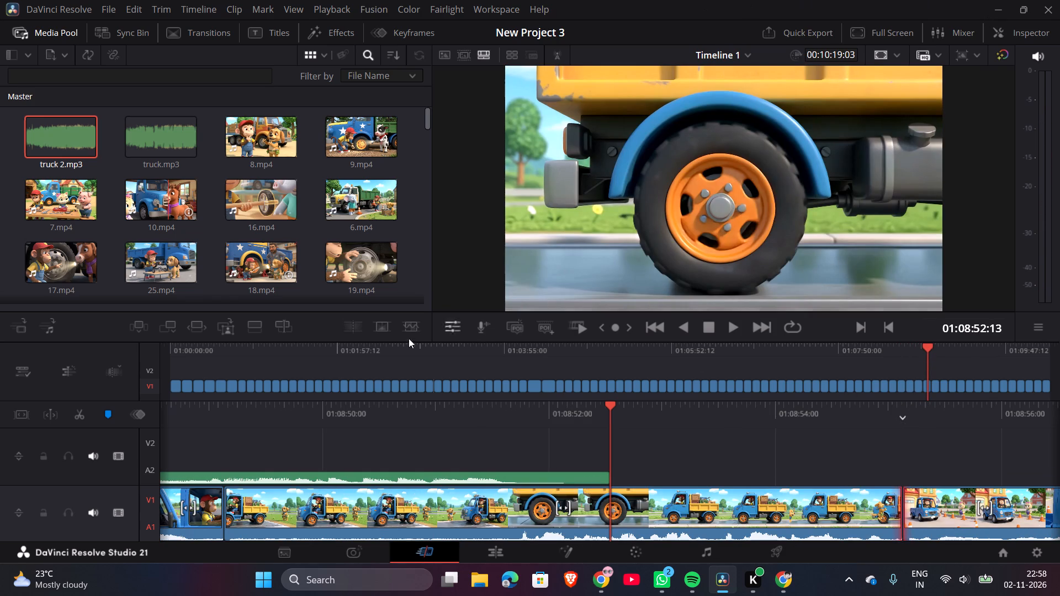
# Play Timeline 1 from its start at 01:00:00:00 and mute the first video clip's own audio.
pyautogui.click(178, 356)
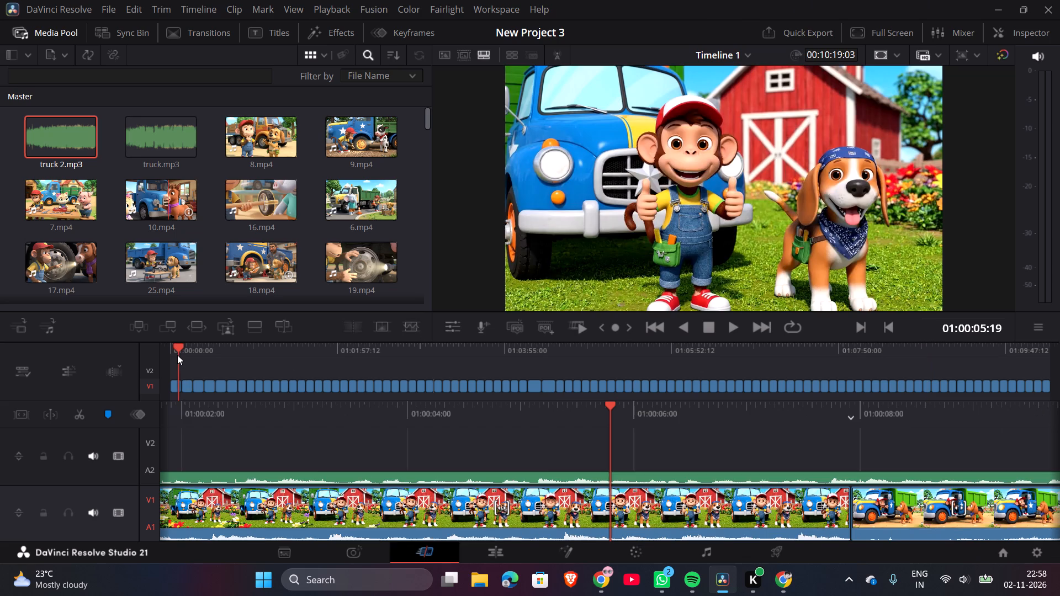
pyautogui.moveTo(177, 355); pyautogui.dragTo(162, 363)
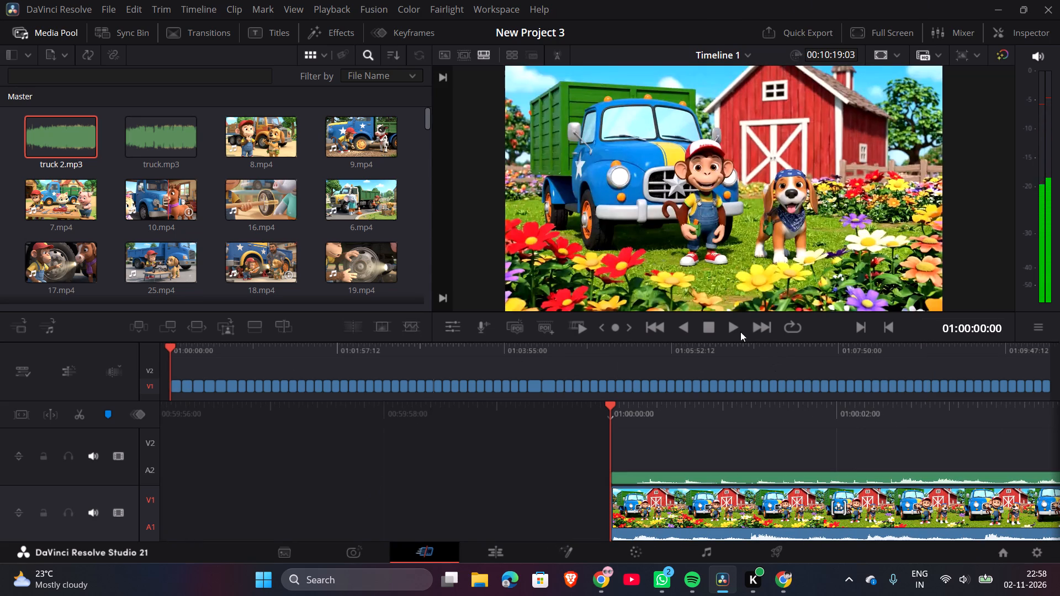
pyautogui.click(735, 329)
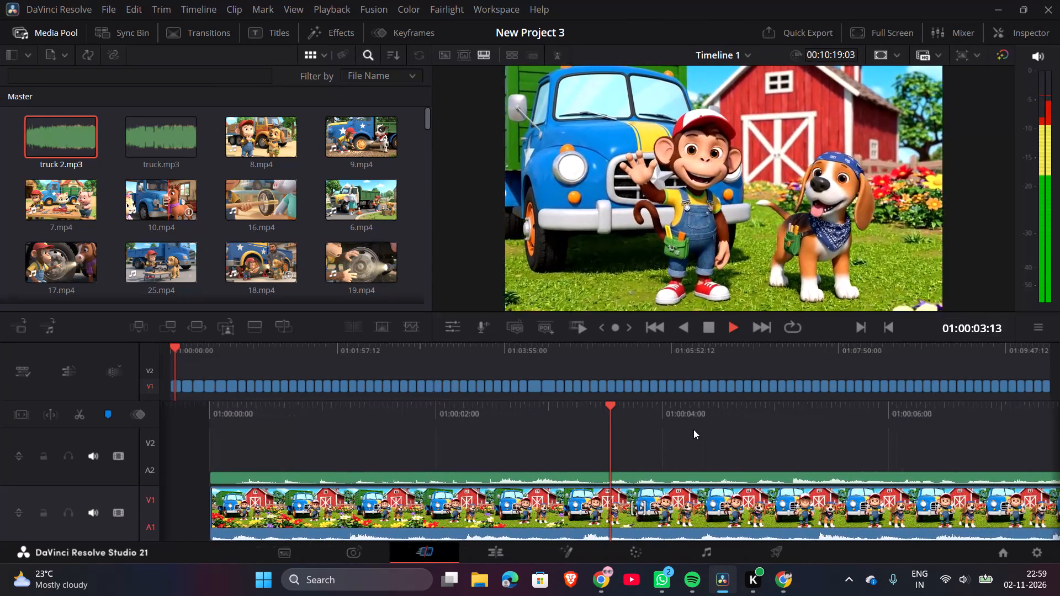
pyautogui.click(714, 330)
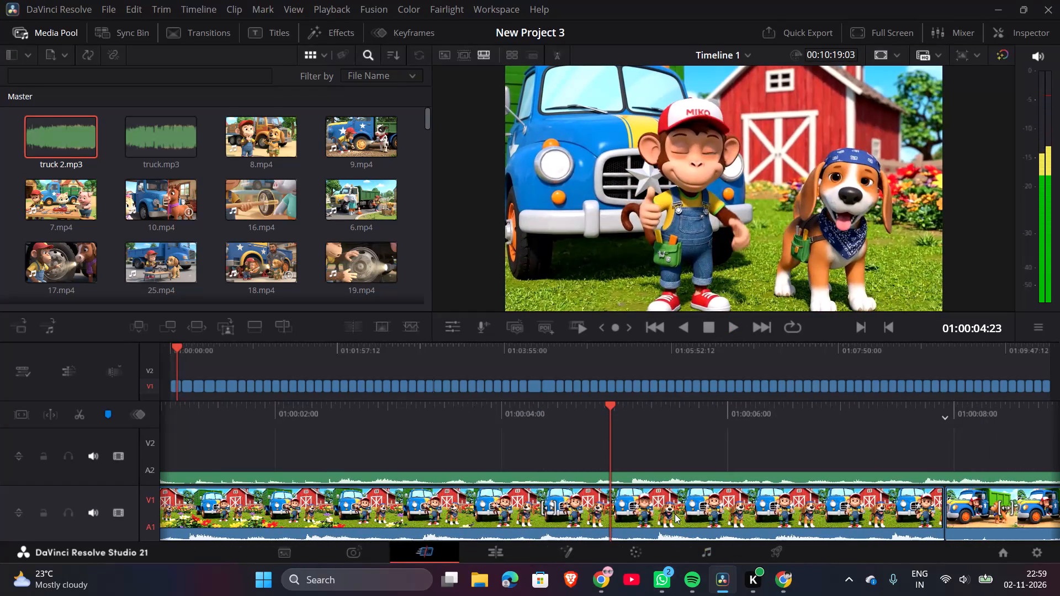
pyautogui.click(675, 514)
pyautogui.rightClick(675, 514)
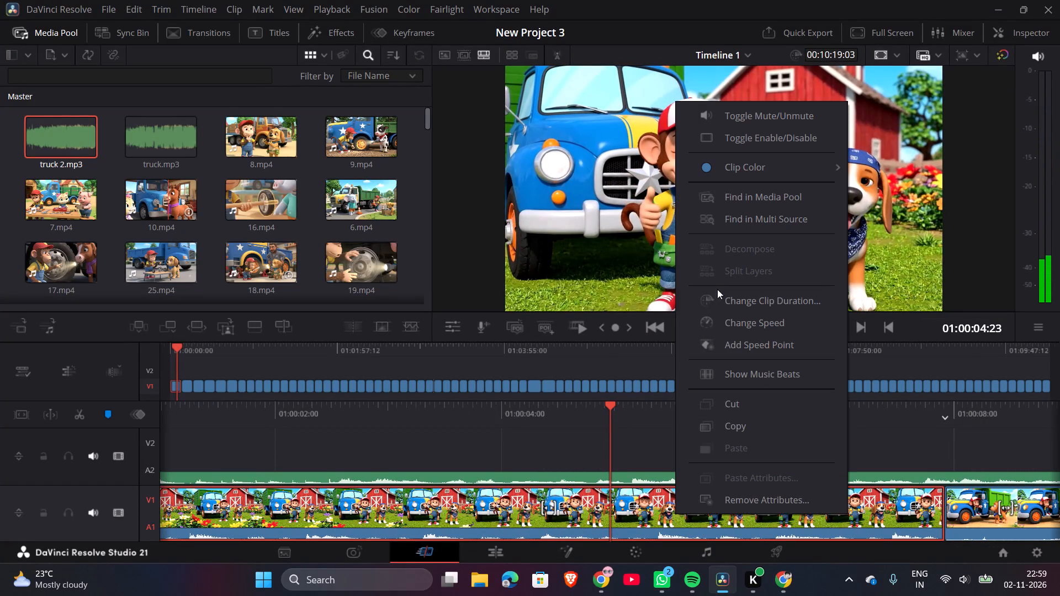
pyautogui.click(733, 122)
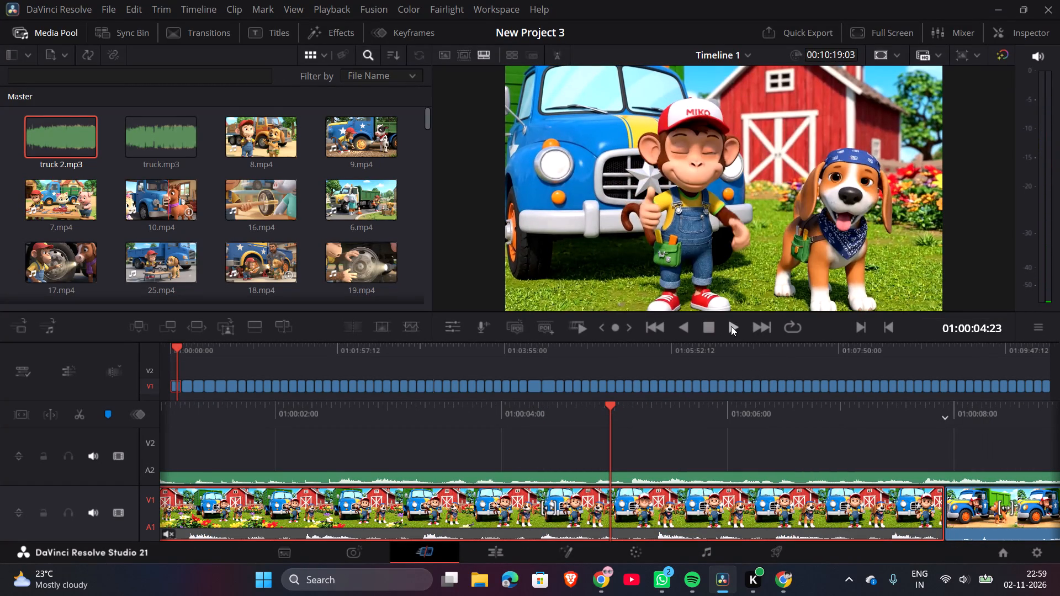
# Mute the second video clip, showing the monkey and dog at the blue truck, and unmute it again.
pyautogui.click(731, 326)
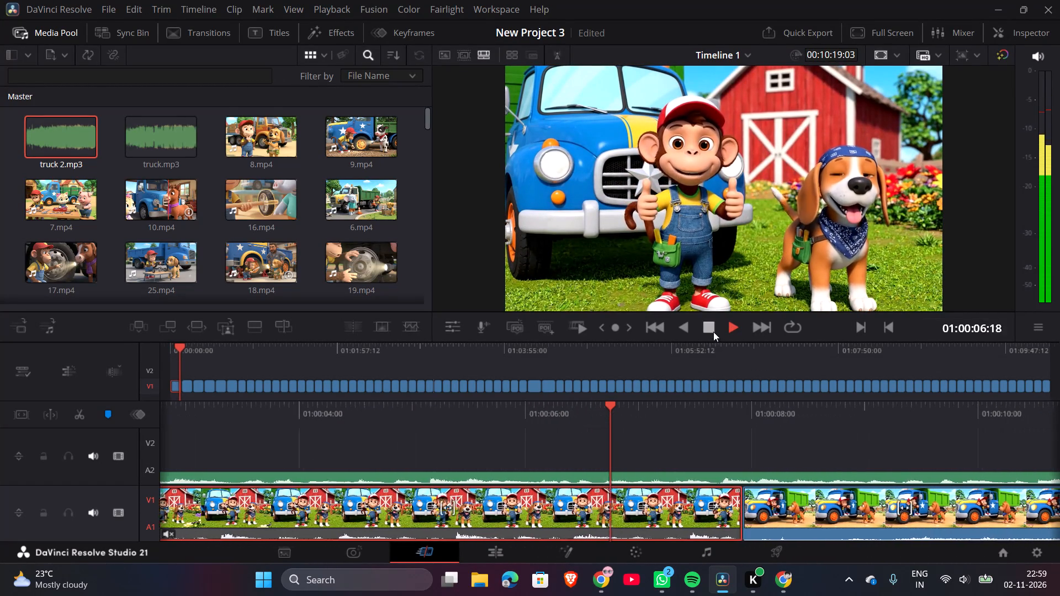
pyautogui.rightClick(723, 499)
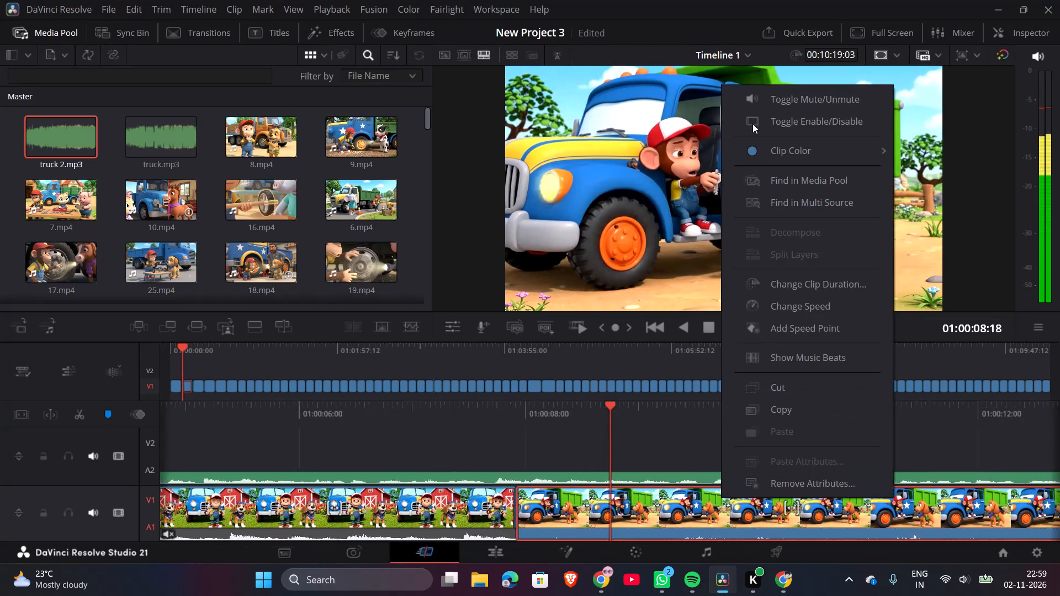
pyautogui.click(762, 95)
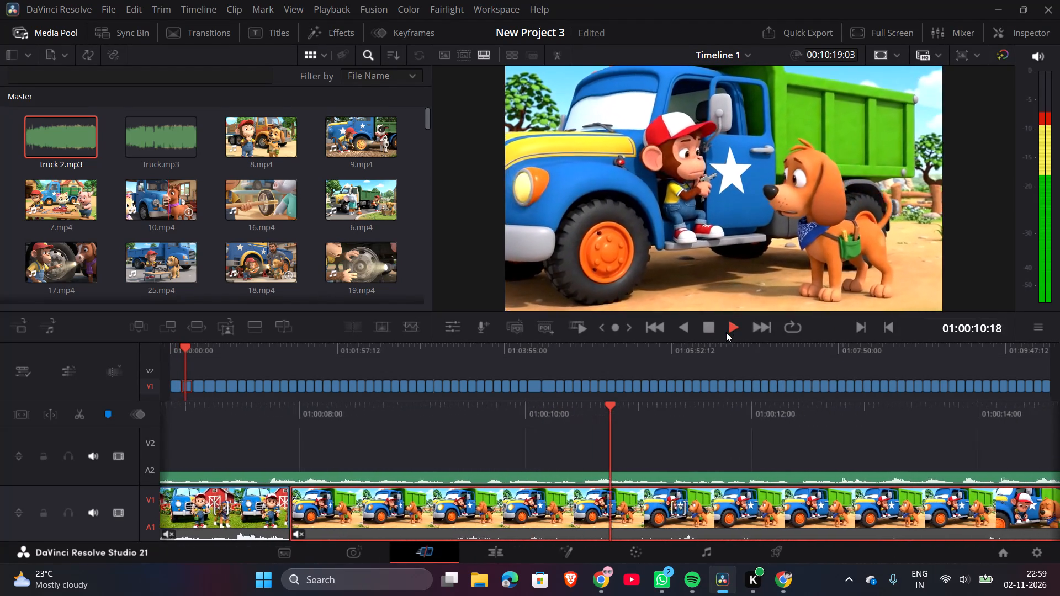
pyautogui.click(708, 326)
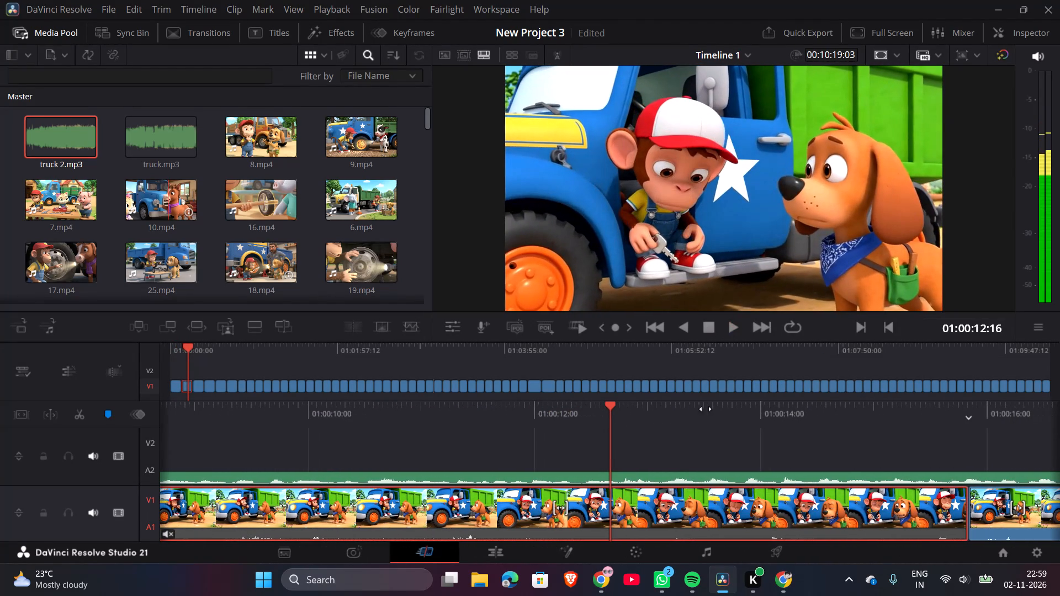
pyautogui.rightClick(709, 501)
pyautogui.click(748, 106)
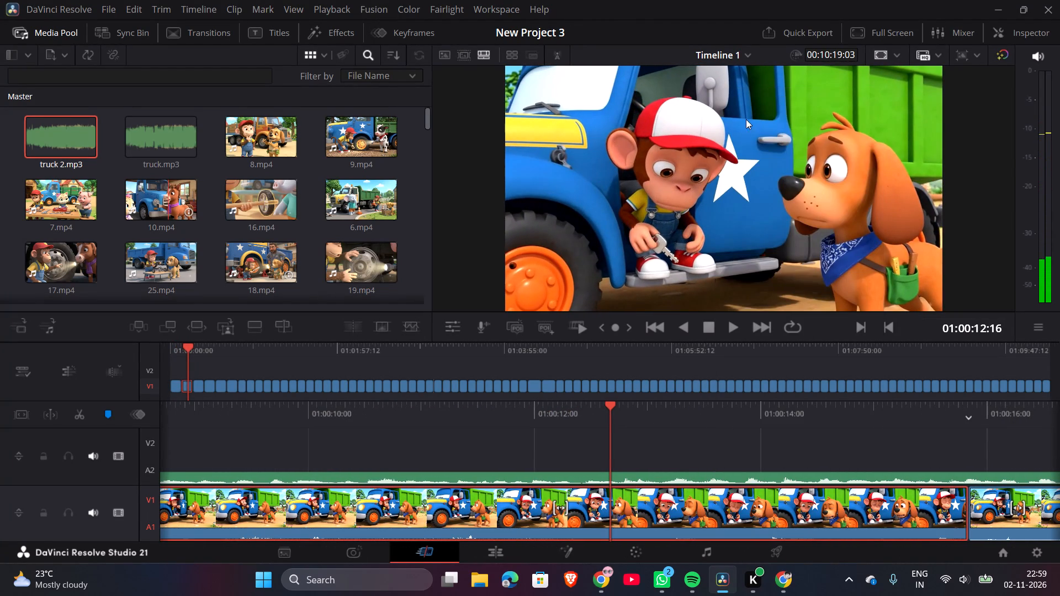
# Play on to 01:00:20:10, delete the third video clip on Video 1 and close the gap it leaves.
pyautogui.click(723, 328)
pyautogui.click(729, 328)
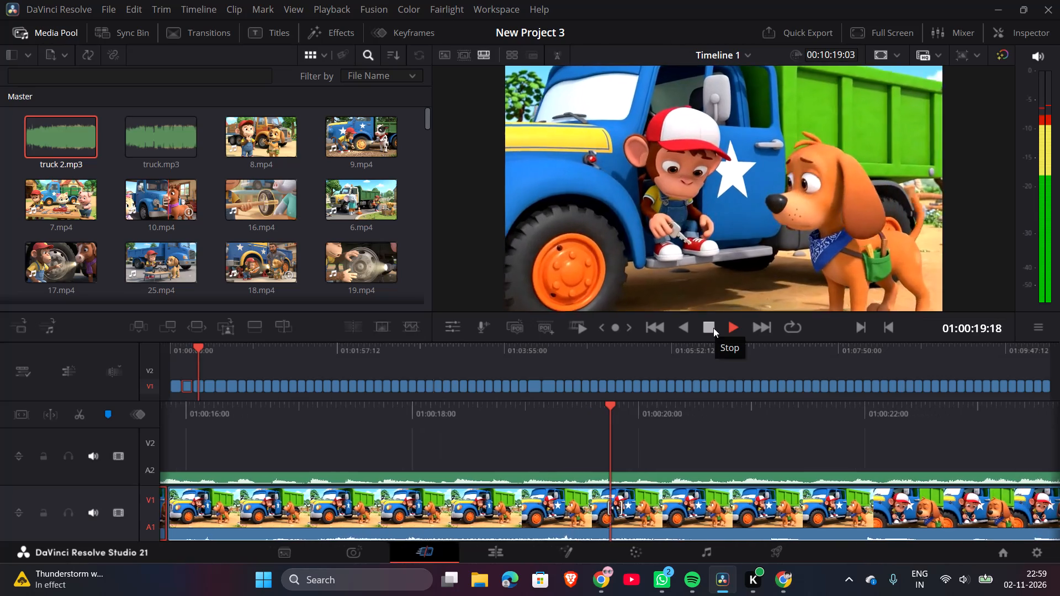
pyautogui.click(710, 325)
pyautogui.rightClick(723, 510)
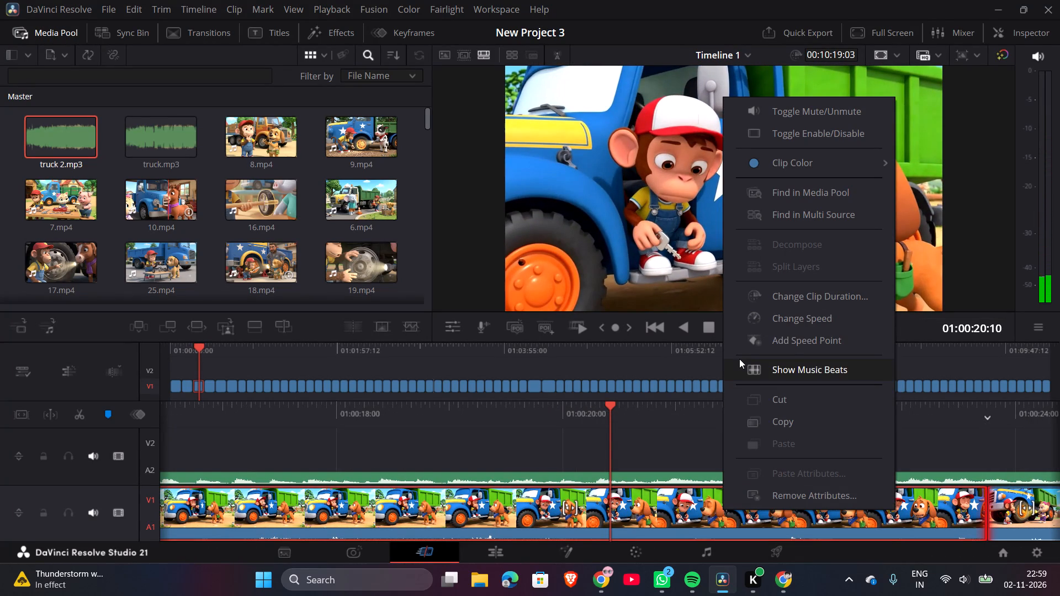
pyautogui.press('BackSpace')
pyautogui.click(692, 526)
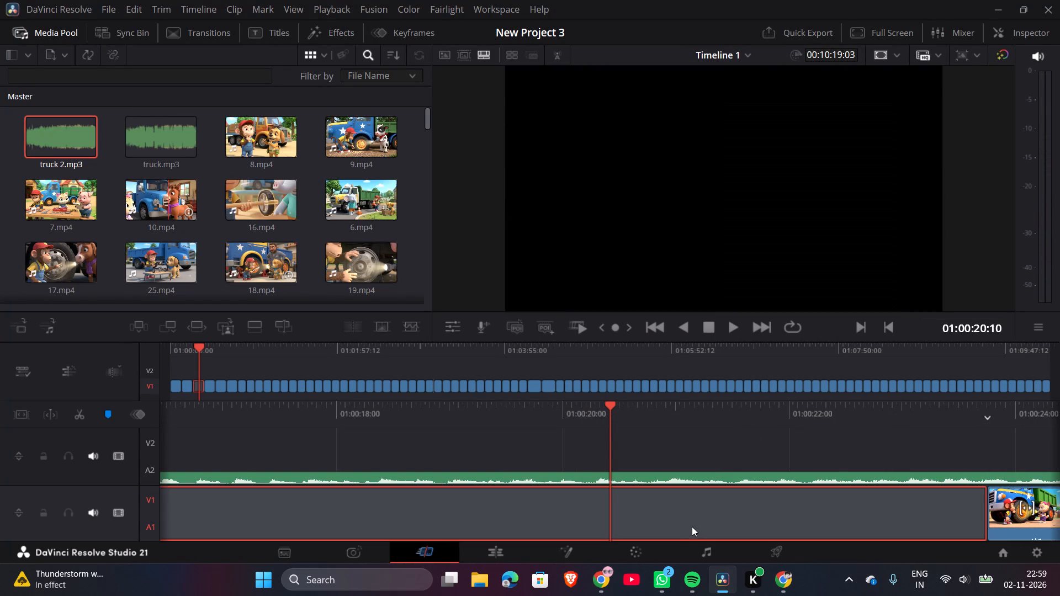
pyautogui.press('BackSpace')
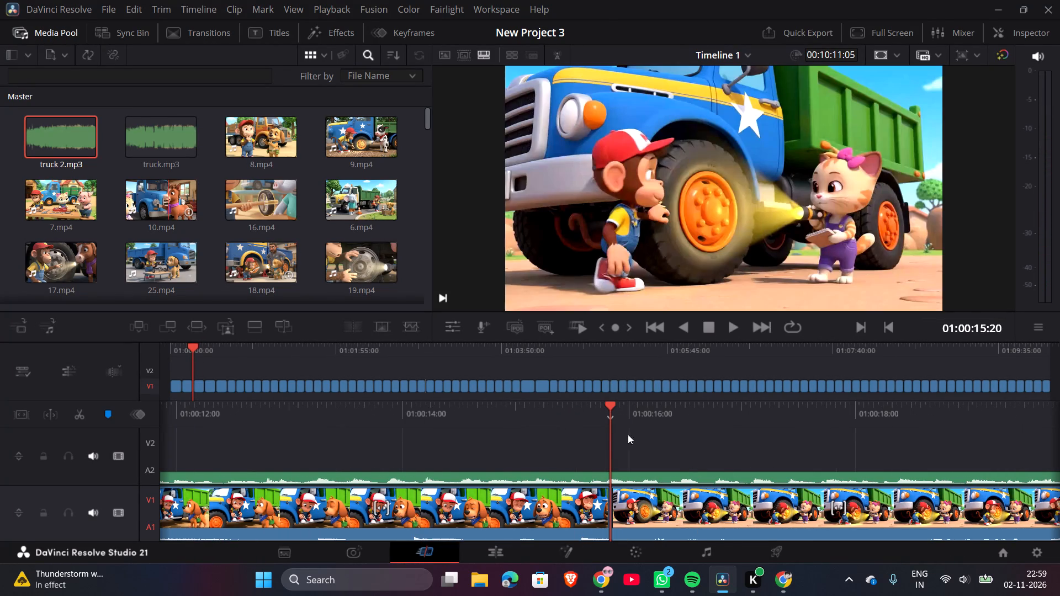
# Play onward and mute the audio of the third and fourth video clips, the kitten at the truck wheel and the cow scene.
pyautogui.click(736, 324)
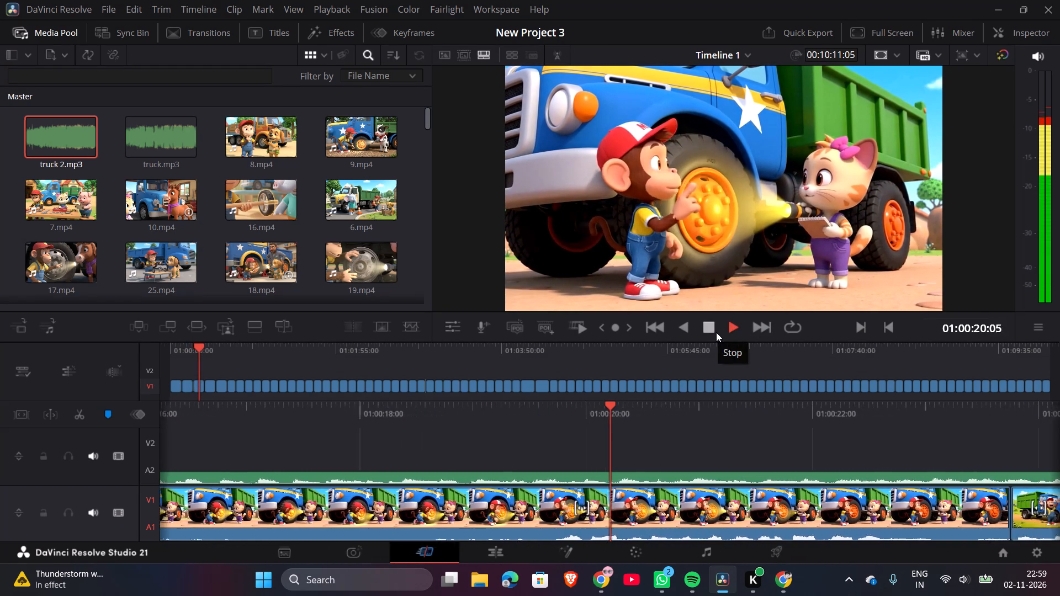
pyautogui.click(712, 329)
pyautogui.rightClick(686, 519)
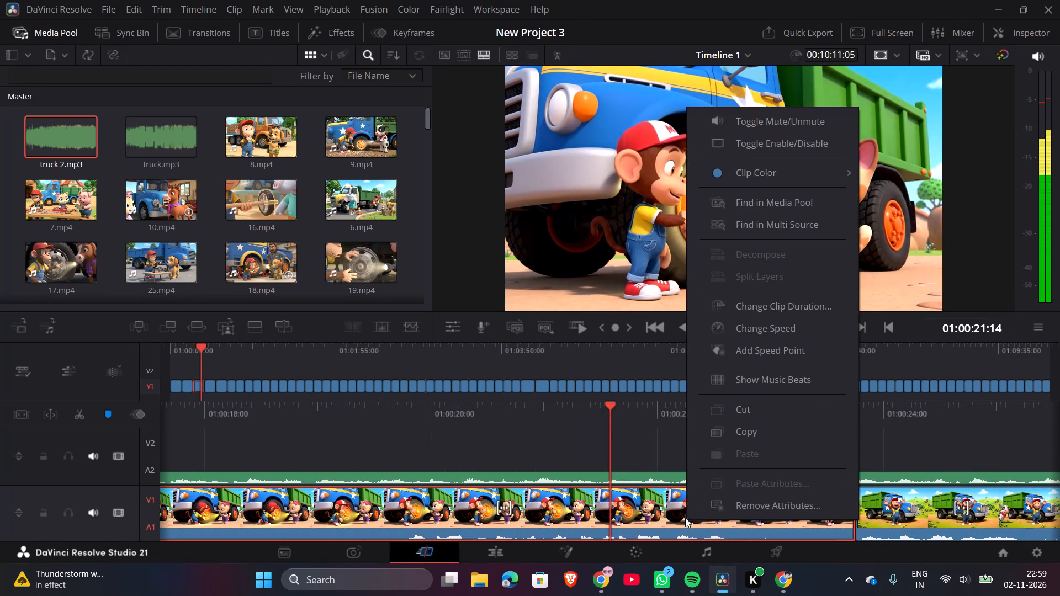
pyautogui.click(727, 130)
pyautogui.click(731, 329)
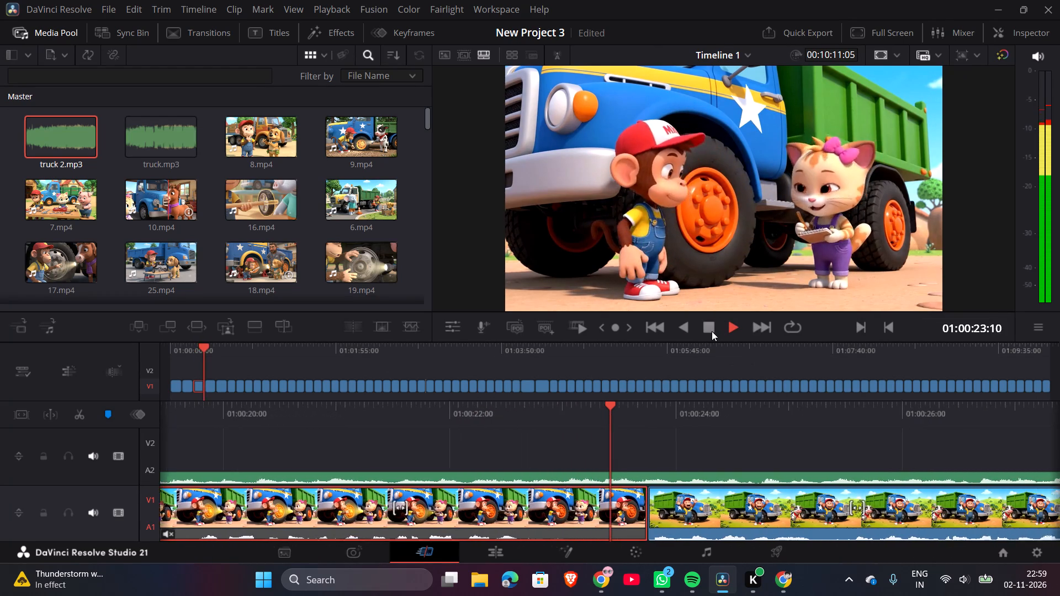
pyautogui.click(711, 329)
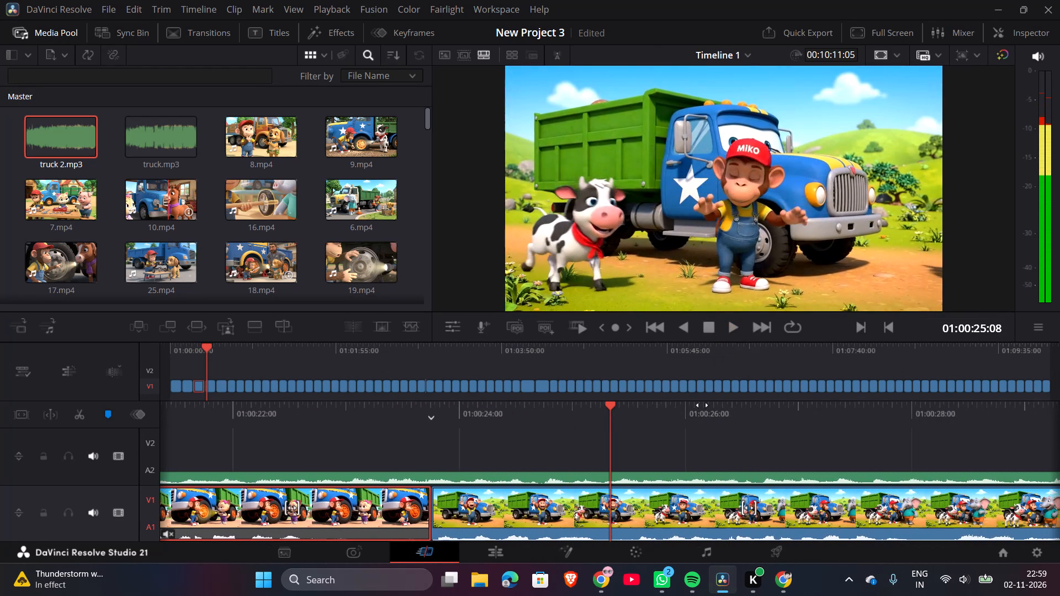
pyautogui.rightClick(709, 509)
pyautogui.click(773, 113)
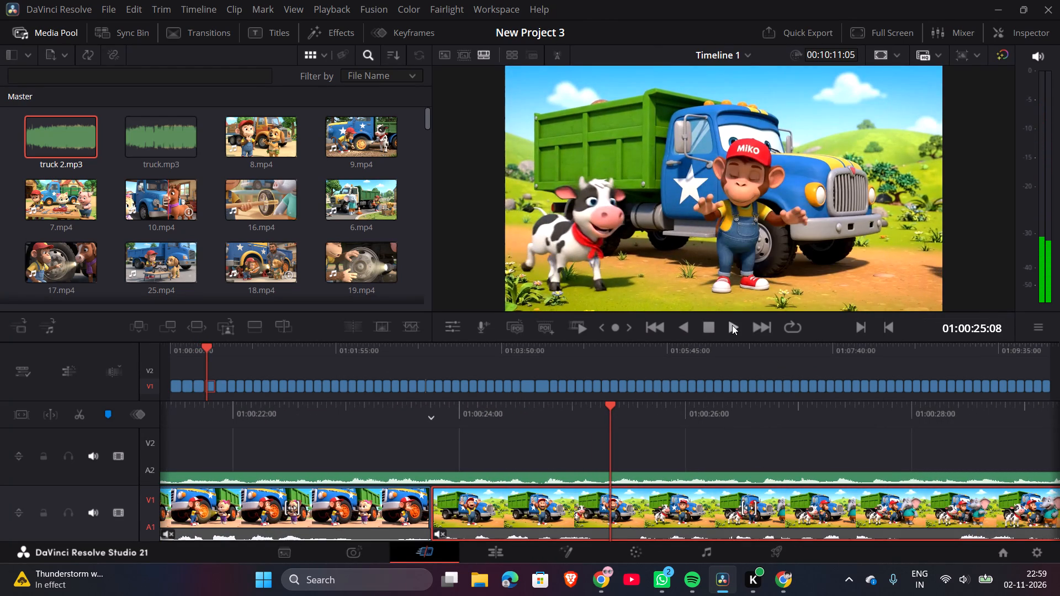
# Play onward and mute the fifth, sixth and seventh video clips: the truck drawing, traffic cone and tool table scenes.
pyautogui.click(732, 325)
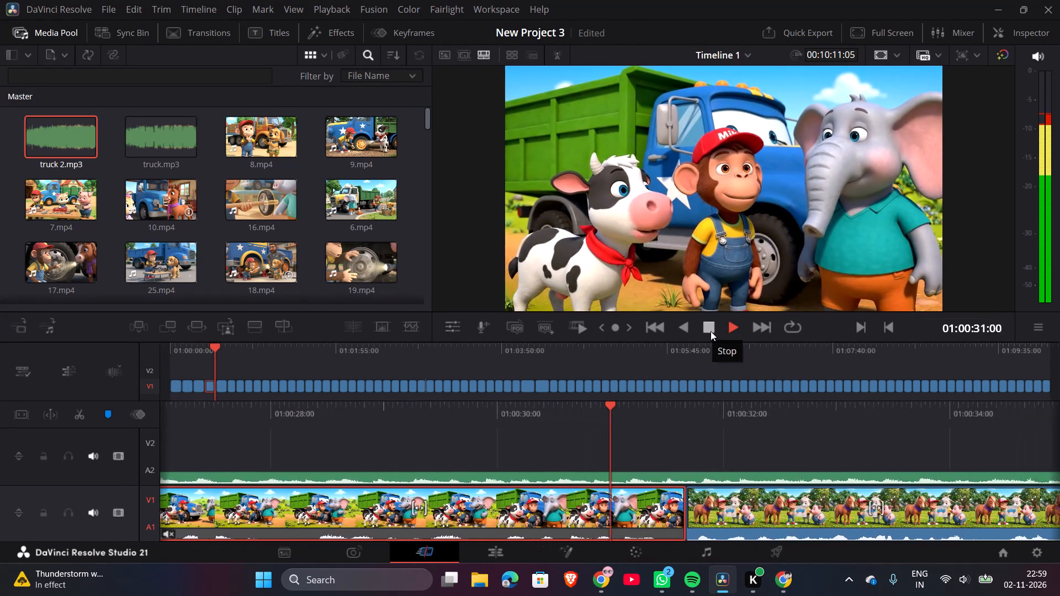
pyautogui.rightClick(696, 523)
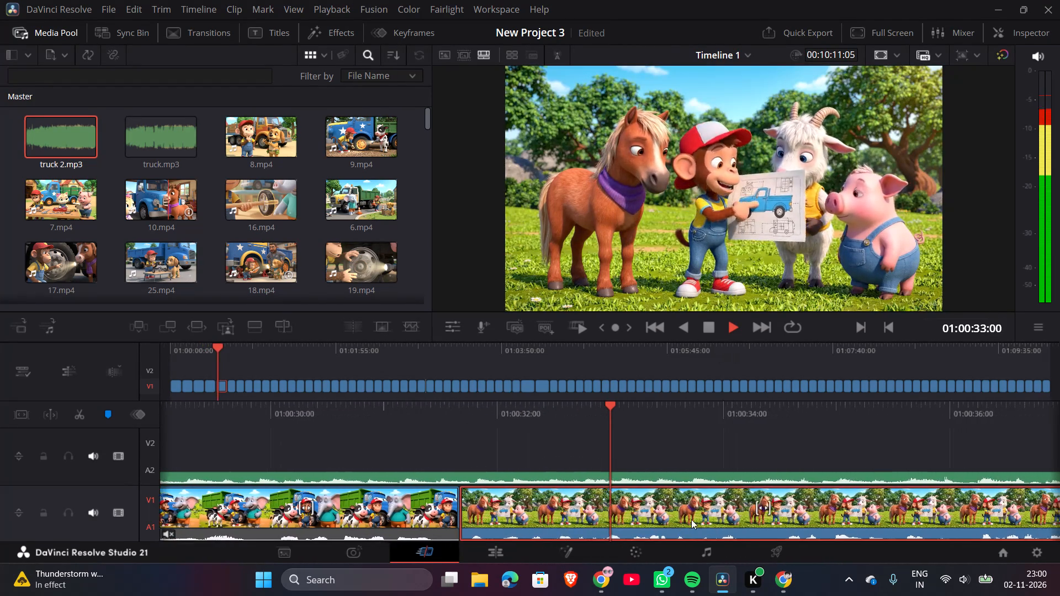
pyautogui.click(741, 123)
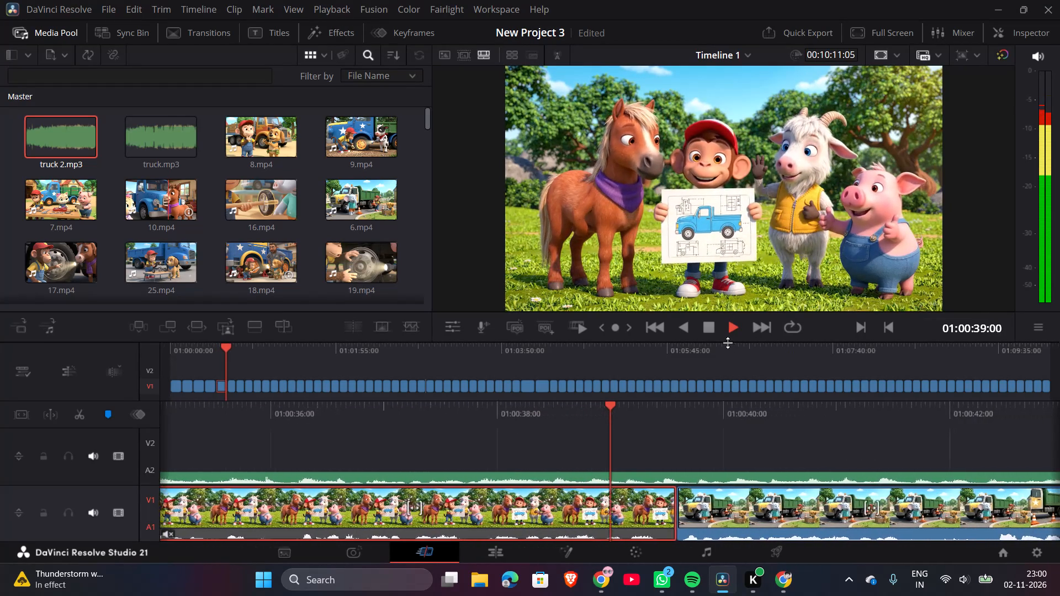
pyautogui.click(710, 327)
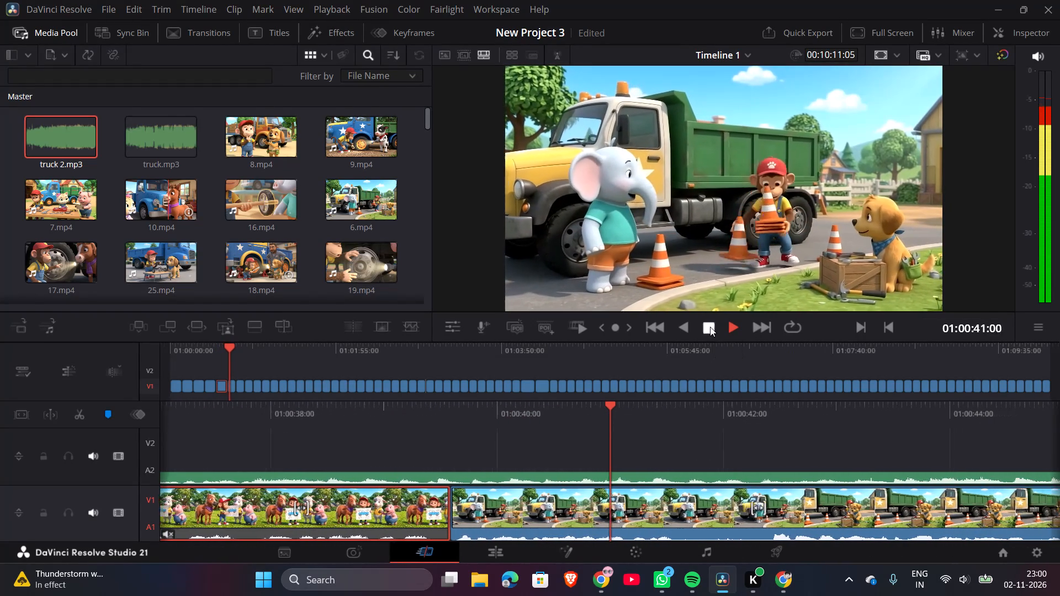
pyautogui.rightClick(683, 491)
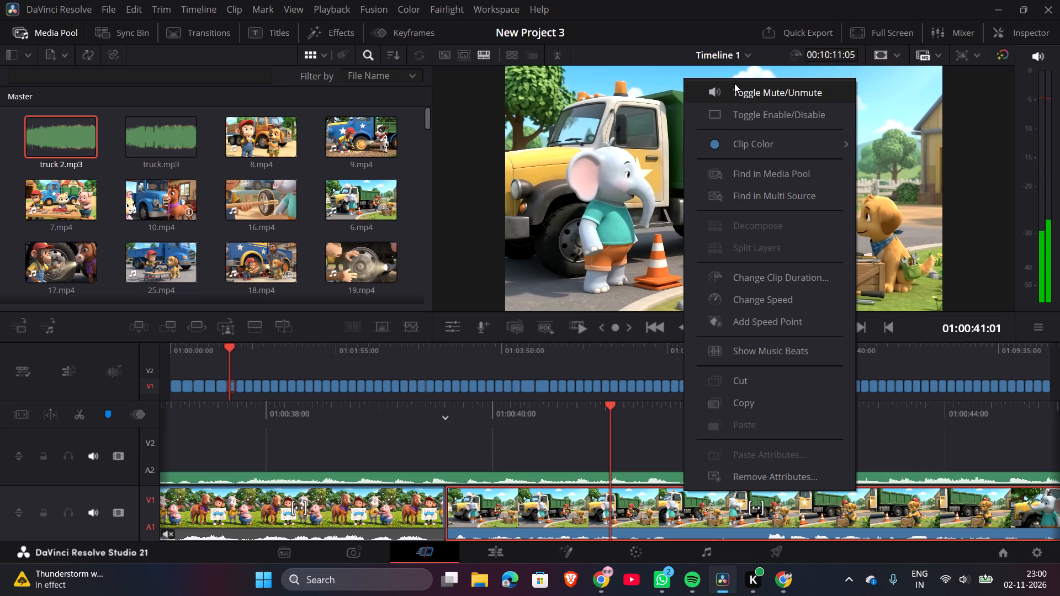
pyautogui.click(734, 83)
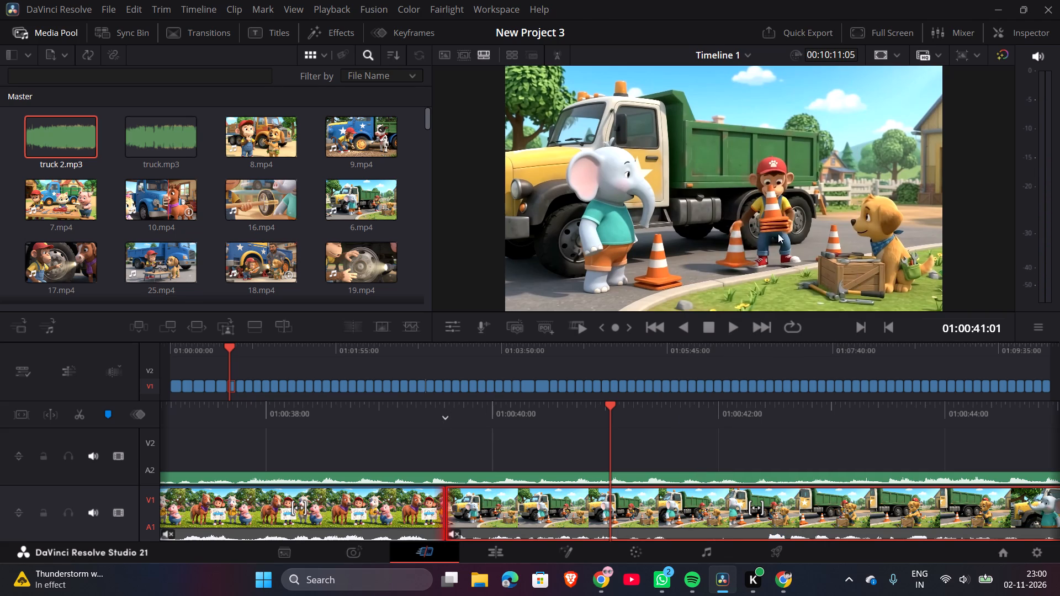
pyautogui.click(729, 336)
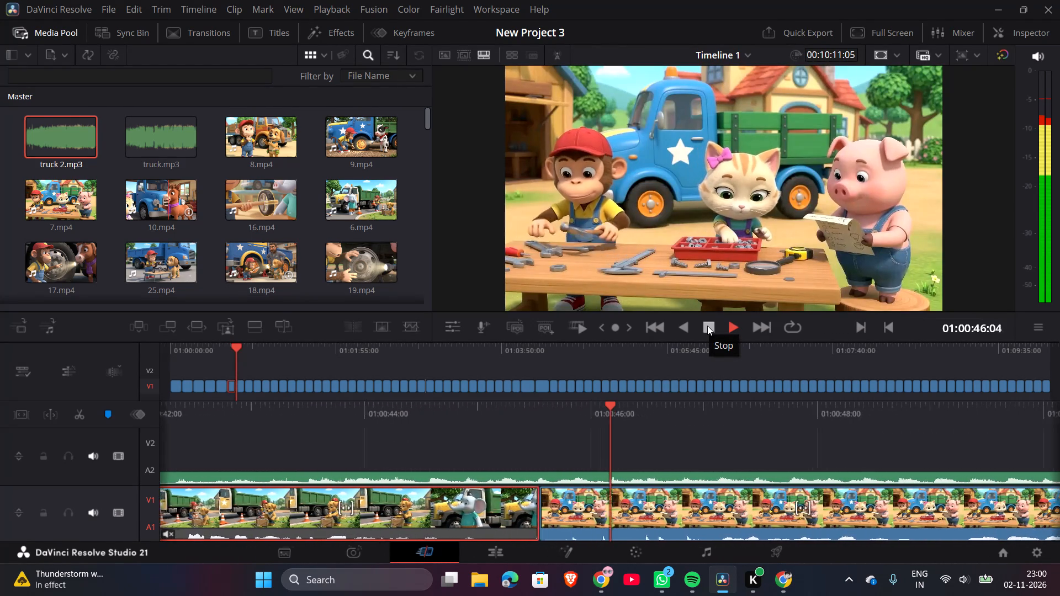
pyautogui.click(707, 326)
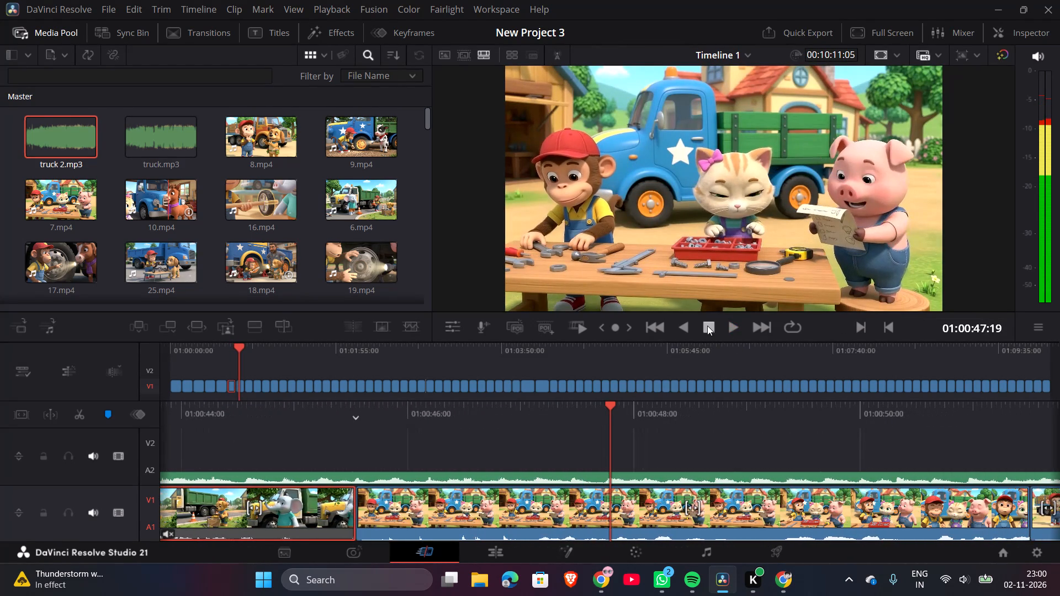
pyautogui.rightClick(694, 507)
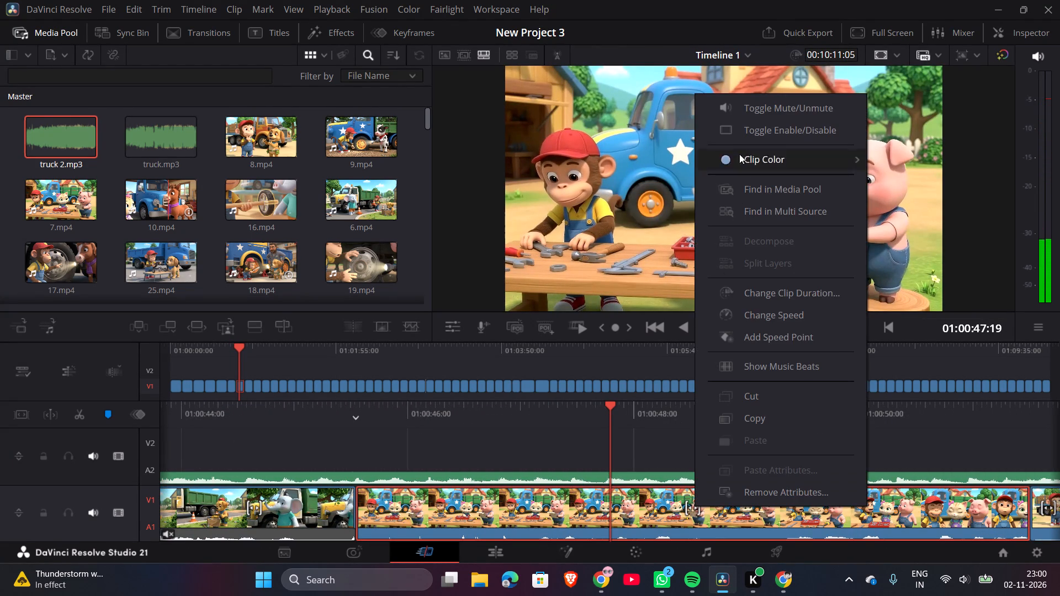
pyautogui.click(752, 109)
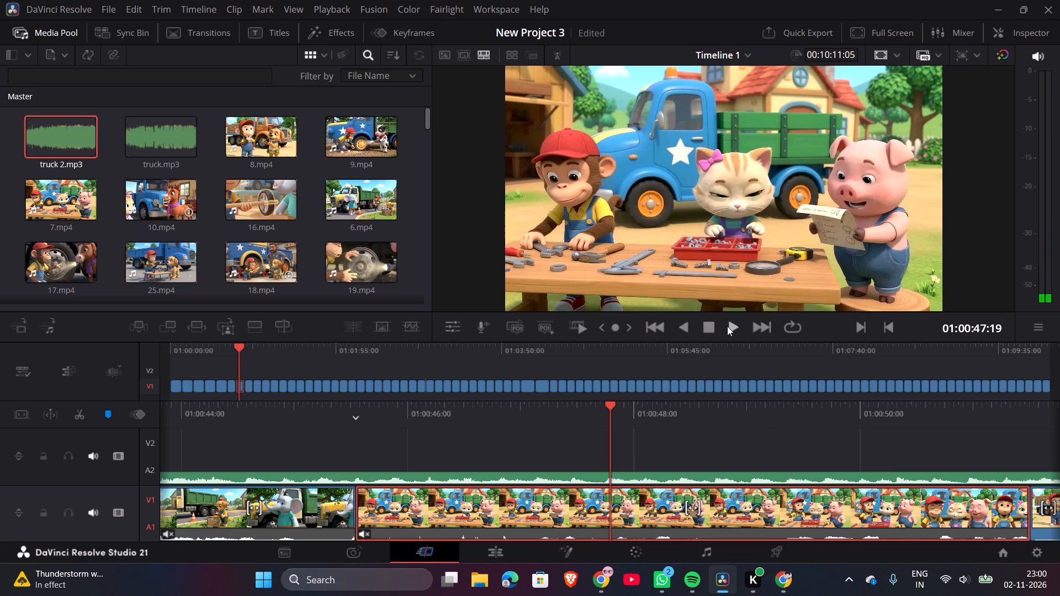
# Resume playback and mute the next three video clips: the puppy at the orange truck, the cow at the blue truck's wheel, and the MIKO drawing board.
pyautogui.click(730, 327)
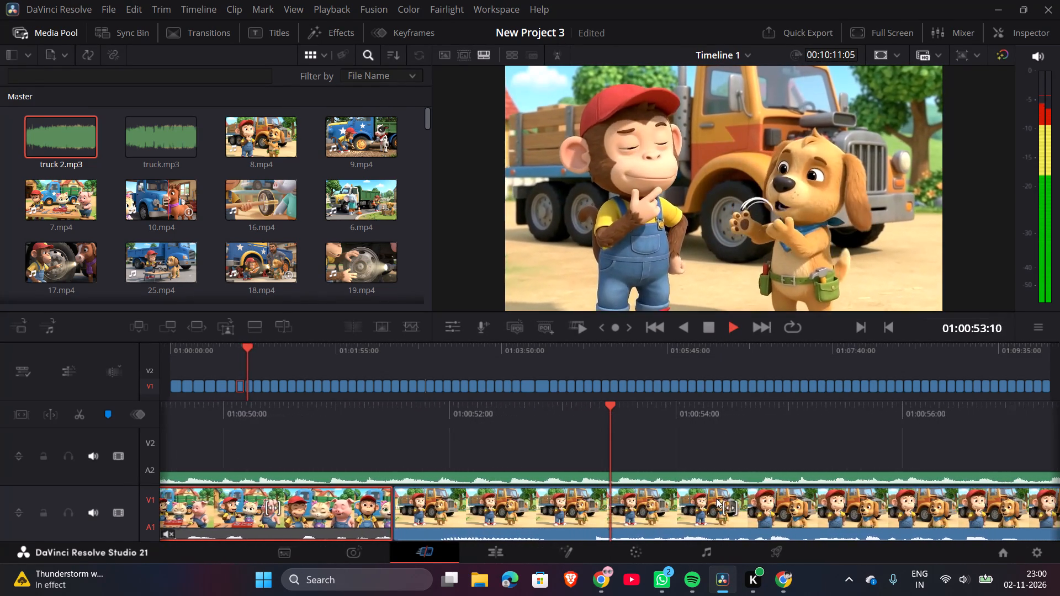
pyautogui.rightClick(716, 499)
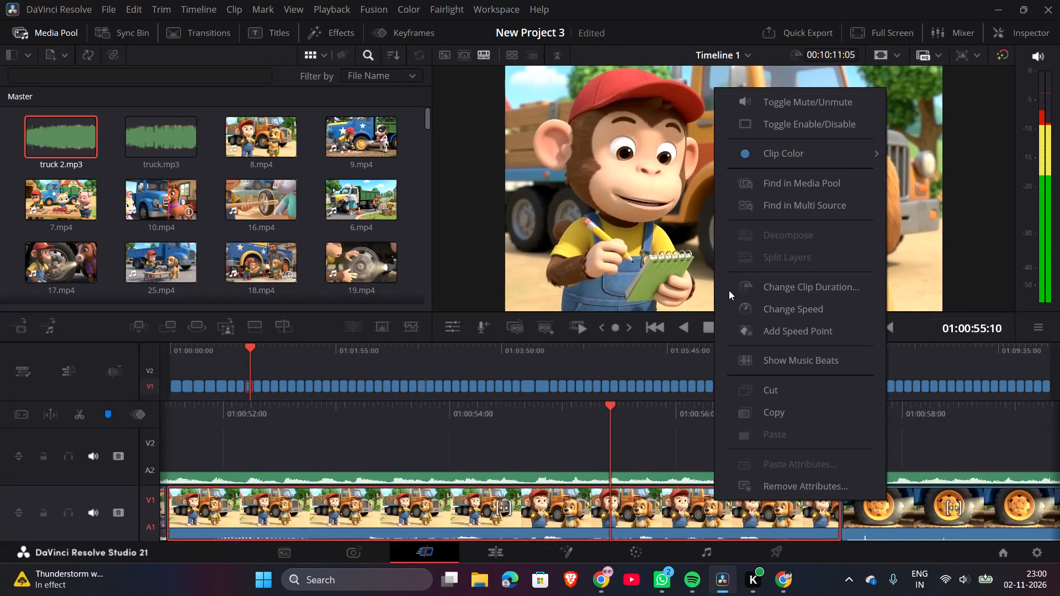
pyautogui.click(765, 105)
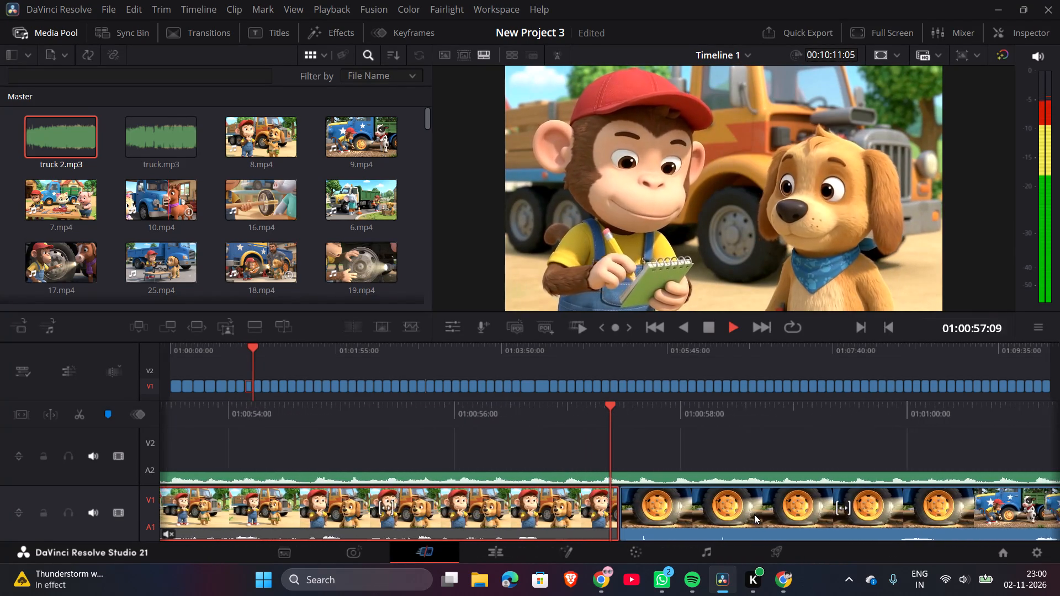
pyautogui.rightClick(729, 513)
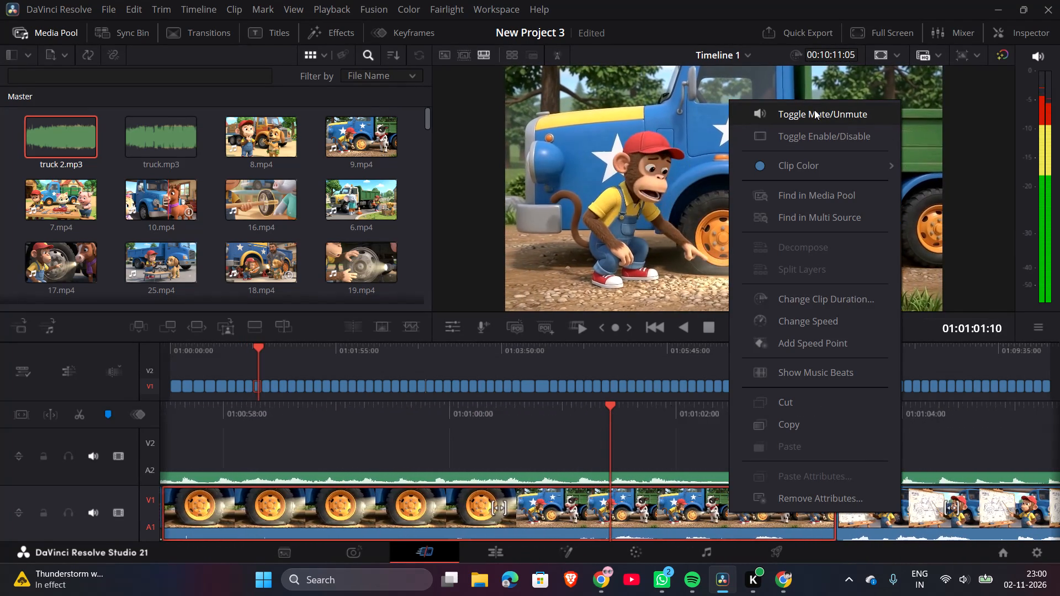
pyautogui.click(814, 110)
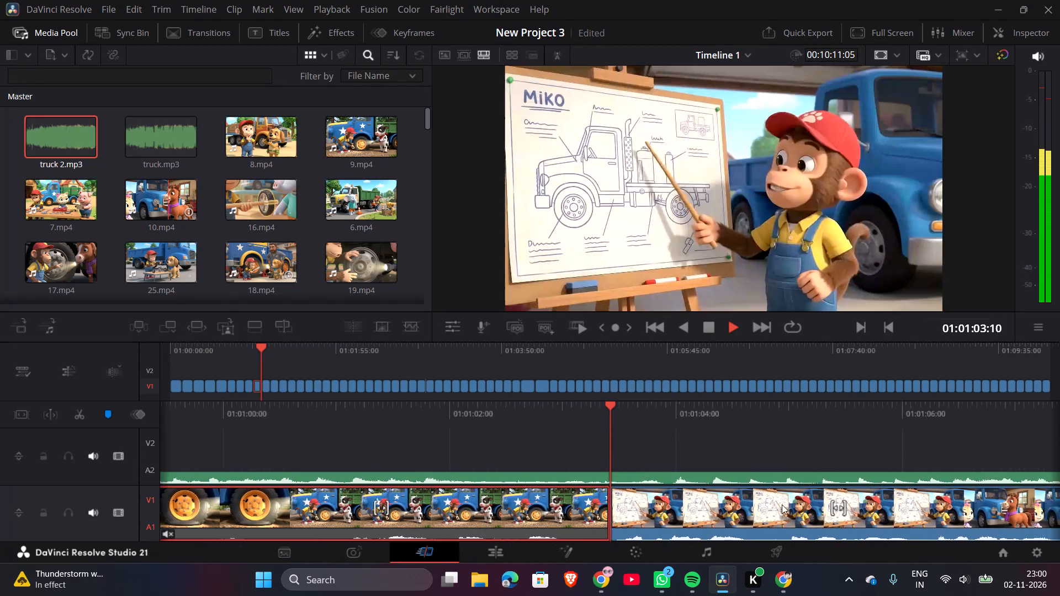
pyautogui.rightClick(781, 506)
pyautogui.click(877, 100)
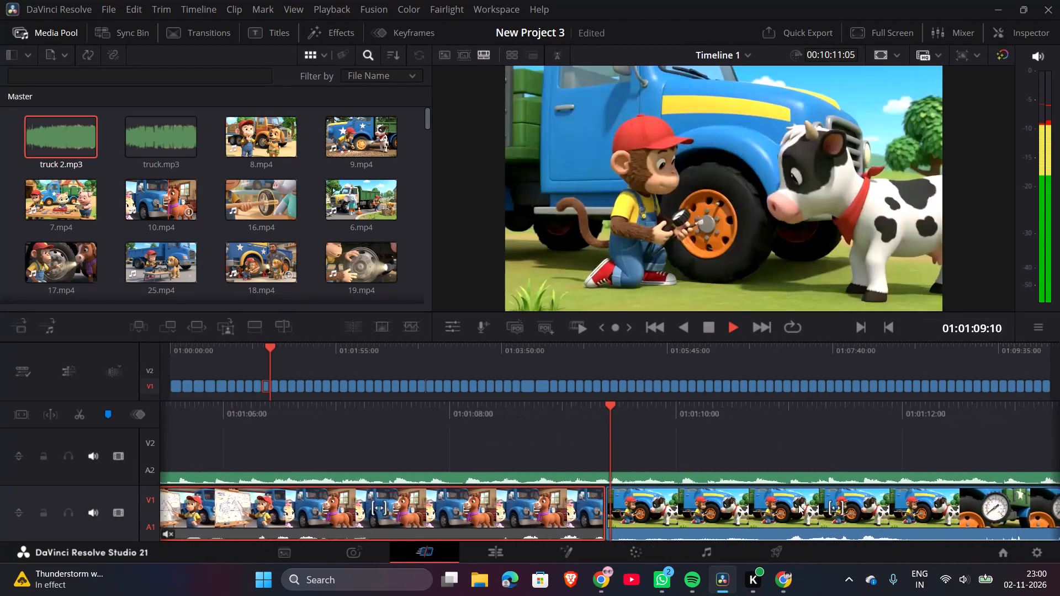
# Play onward and mute the clips of the cow with the tyre gauge, the elephant with the red ball, and the puppy at the red truck.
pyautogui.rightClick(793, 503)
pyautogui.click(873, 107)
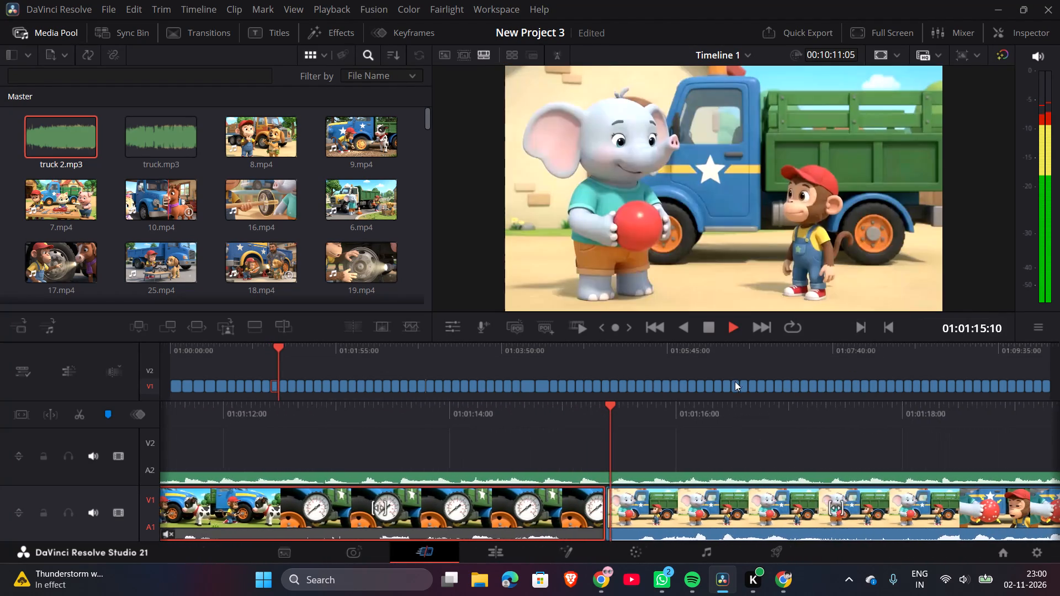
pyautogui.rightClick(732, 497)
pyautogui.click(829, 89)
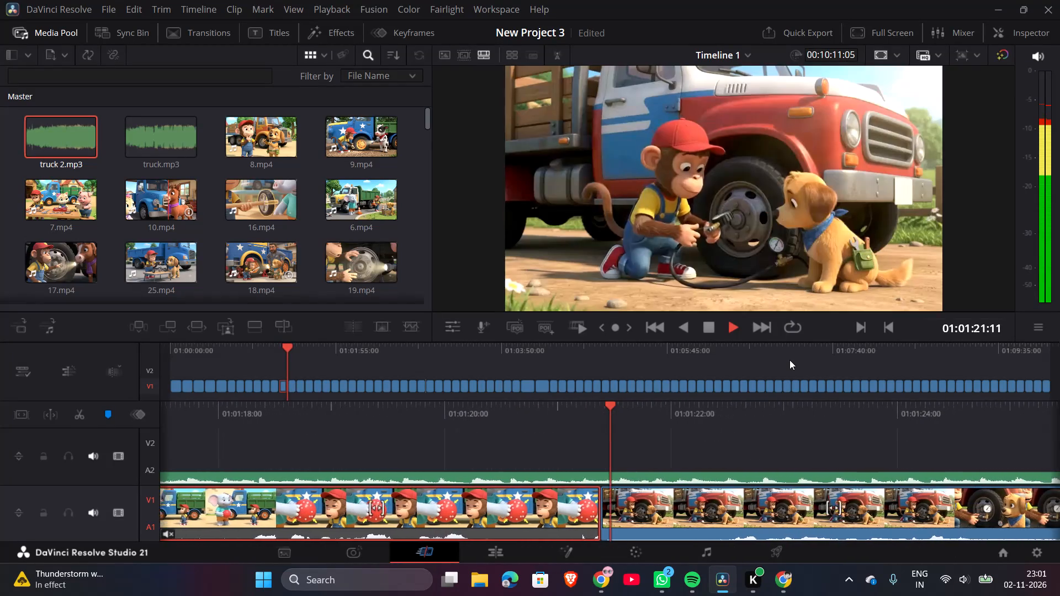
pyautogui.rightClick(686, 513)
pyautogui.click(805, 108)
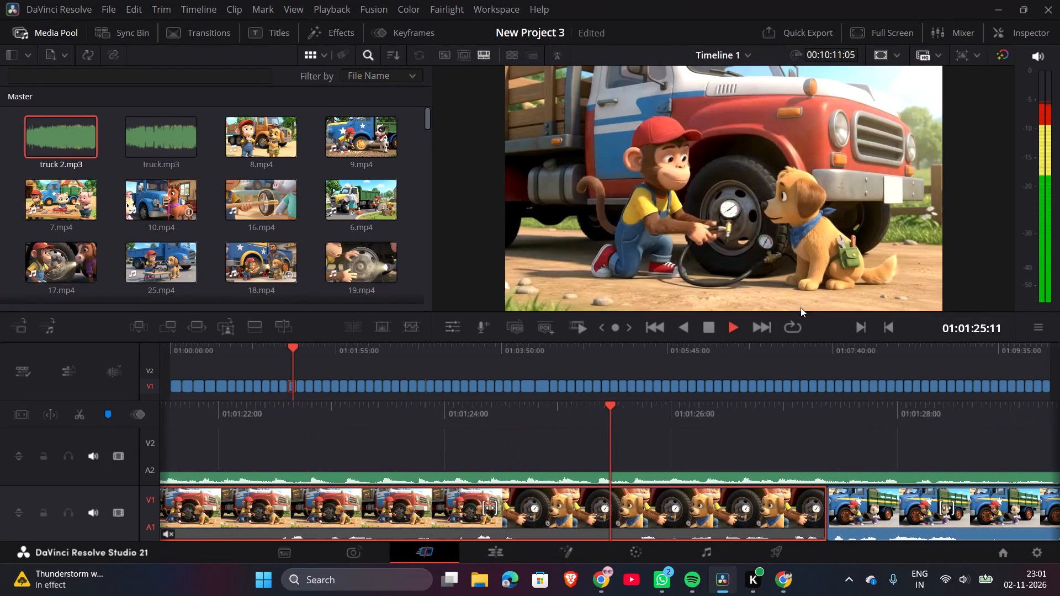
# Play onward and mute the clips of the kitten with the clipboard, the elephant with the toy axle, and the horse lighting the truck wheel.
pyautogui.rightClick(807, 512)
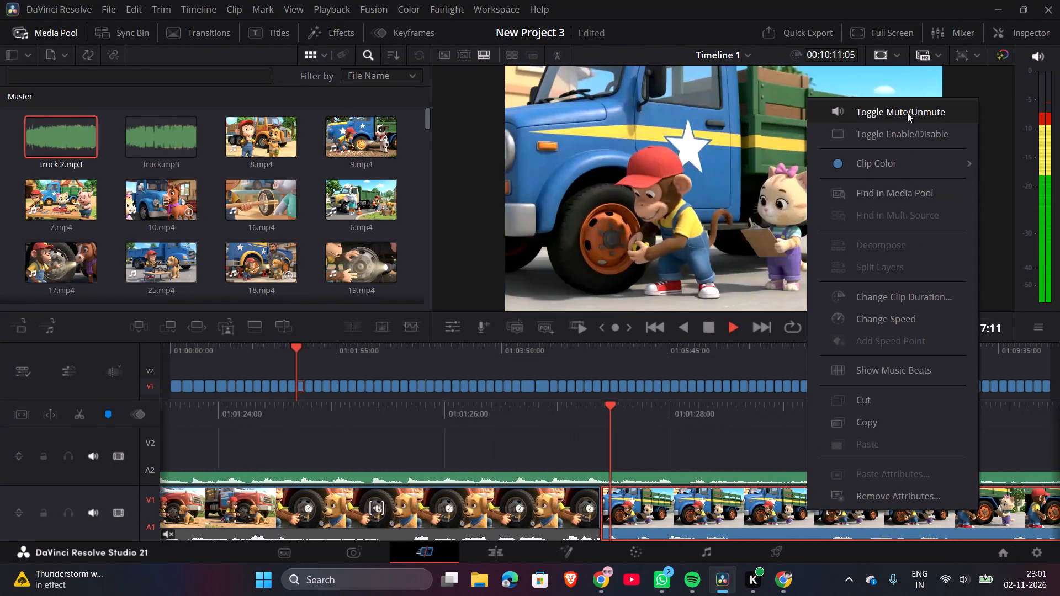
pyautogui.click(907, 113)
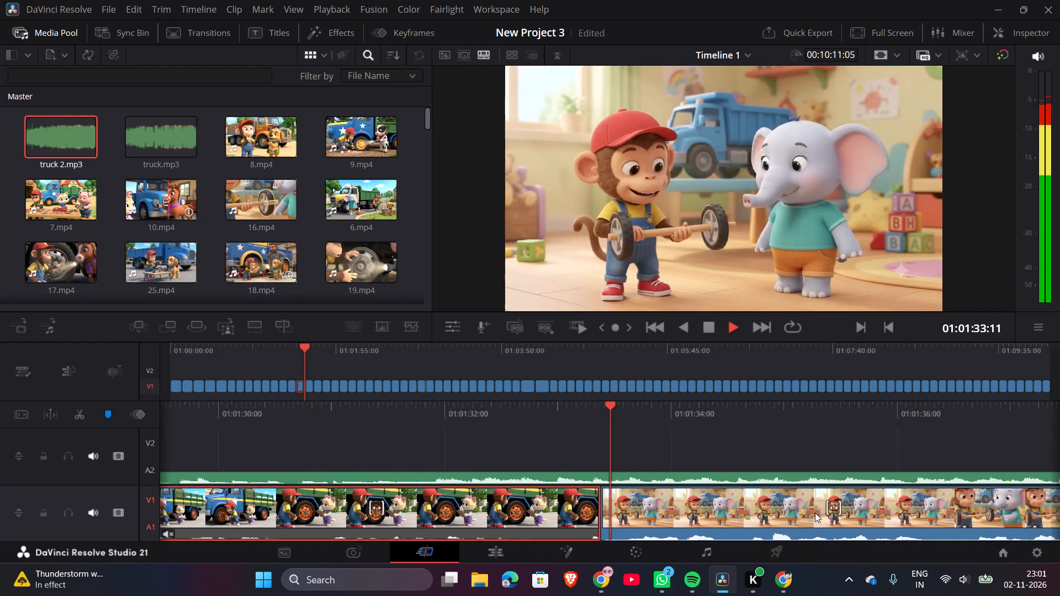
pyautogui.rightClick(815, 513)
pyautogui.click(897, 108)
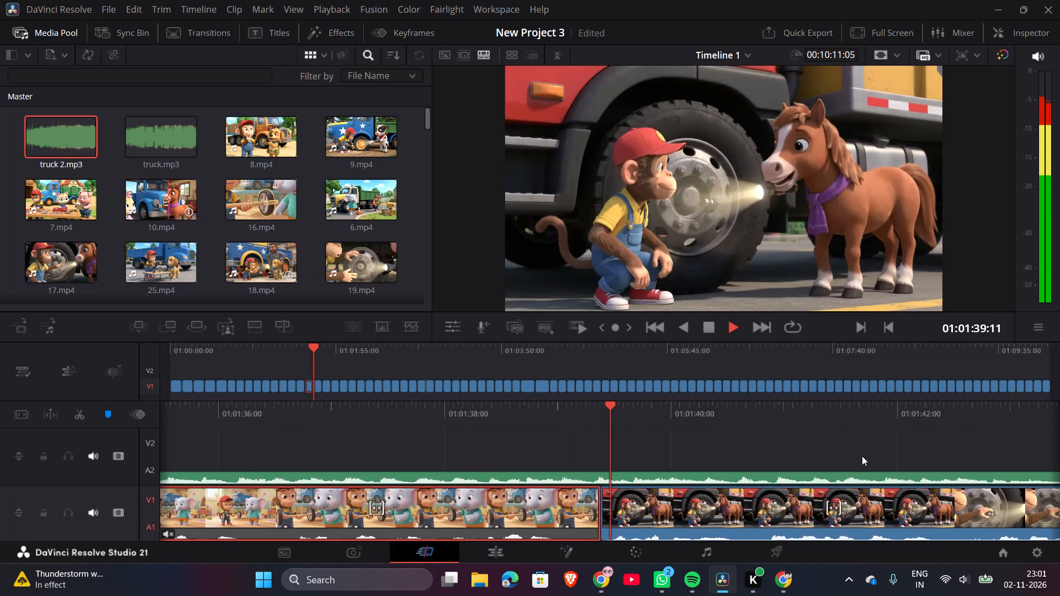
pyautogui.rightClick(843, 503)
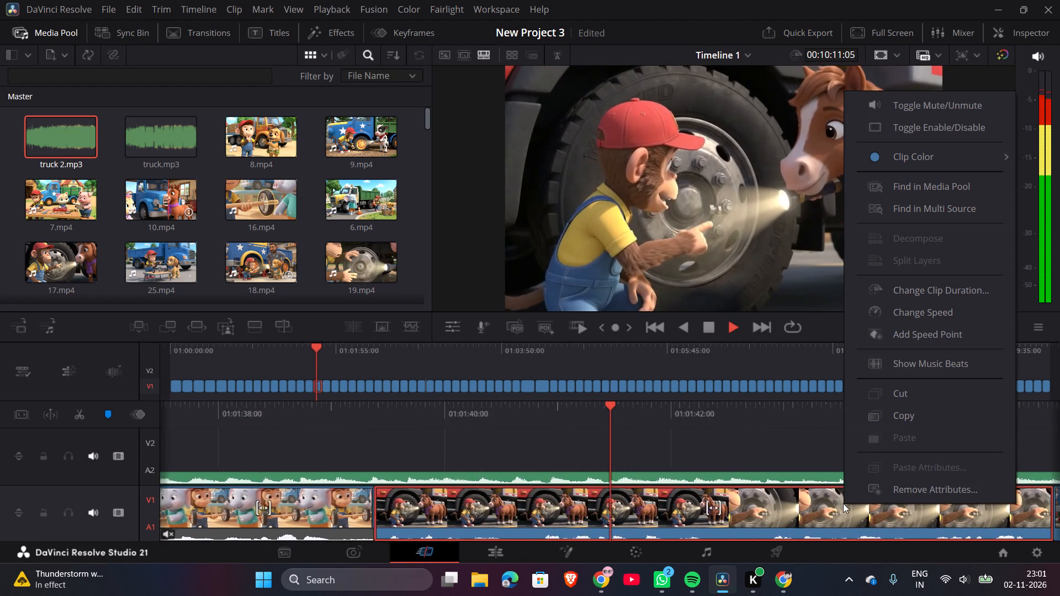
pyautogui.click(921, 100)
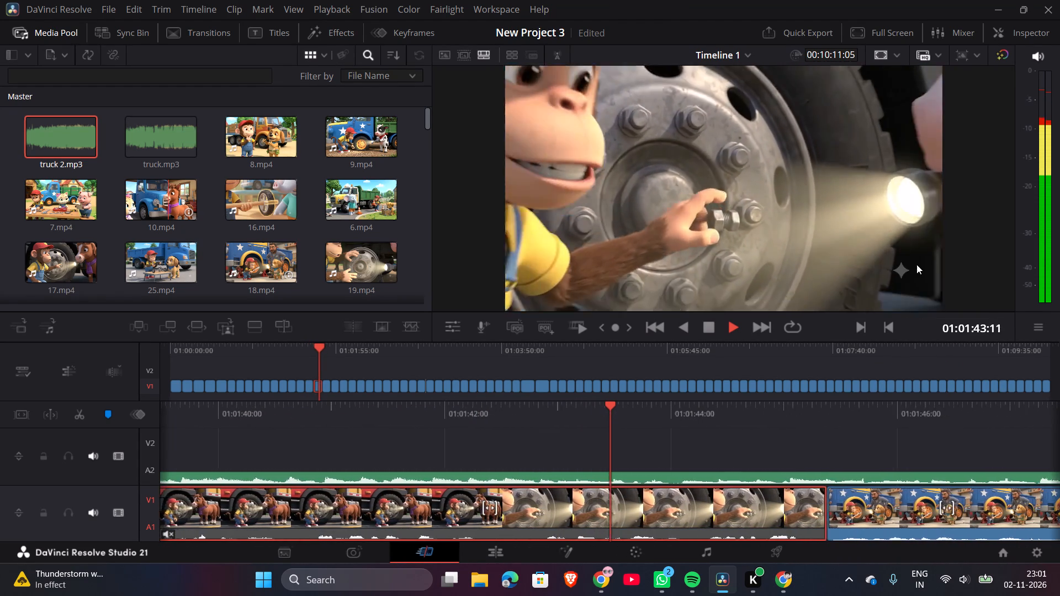
# Play onward and mute the clips of the wrench on the orange wheel, the cow at the green truck, and the cow at the red truck.
pyautogui.rightClick(807, 508)
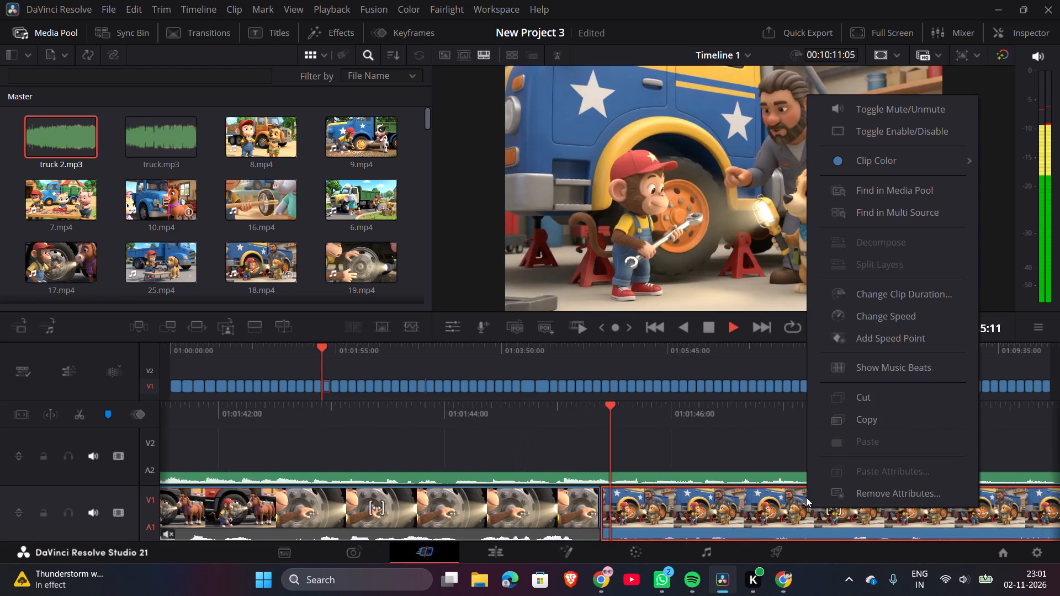
pyautogui.click(892, 111)
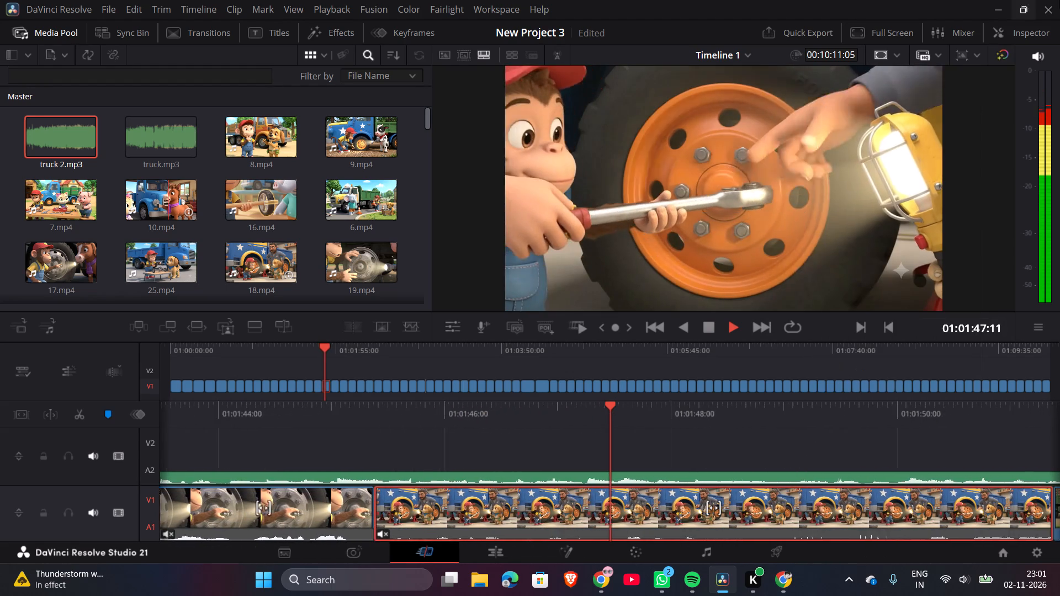
pyautogui.rightClick(926, 512)
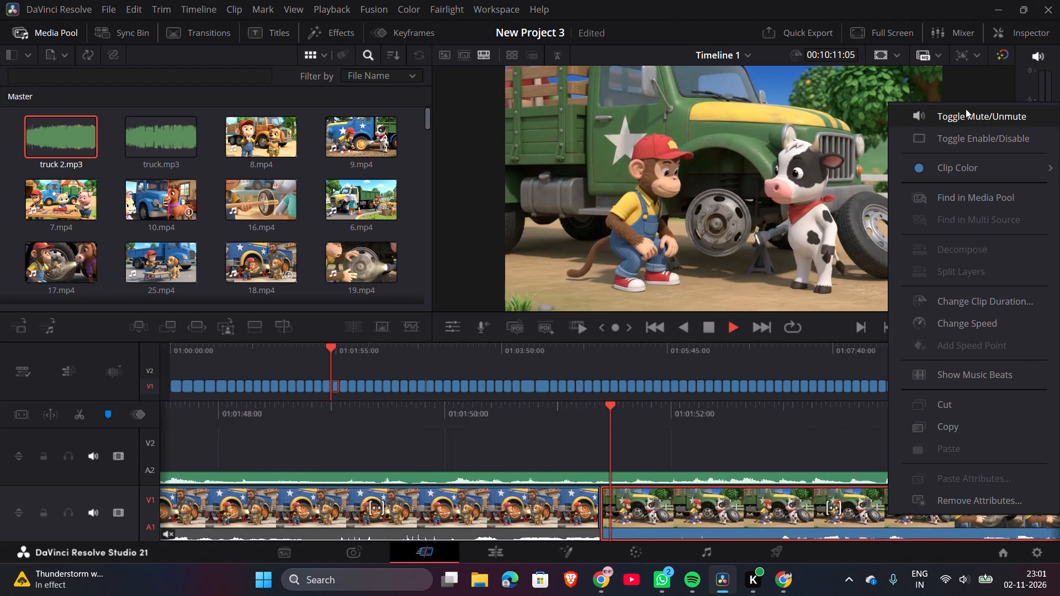
pyautogui.click(966, 113)
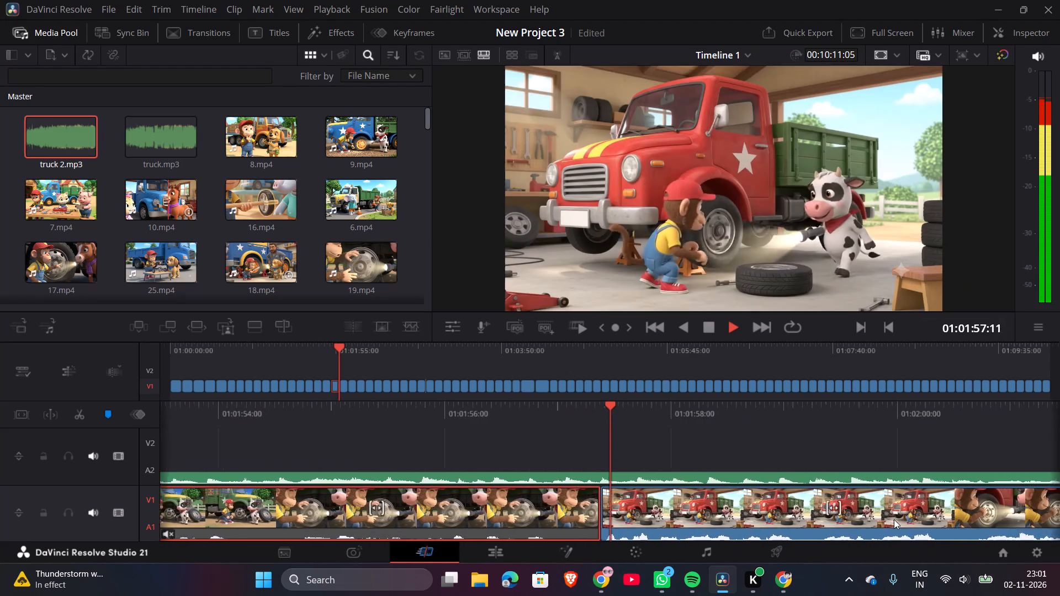
pyautogui.rightClick(896, 514)
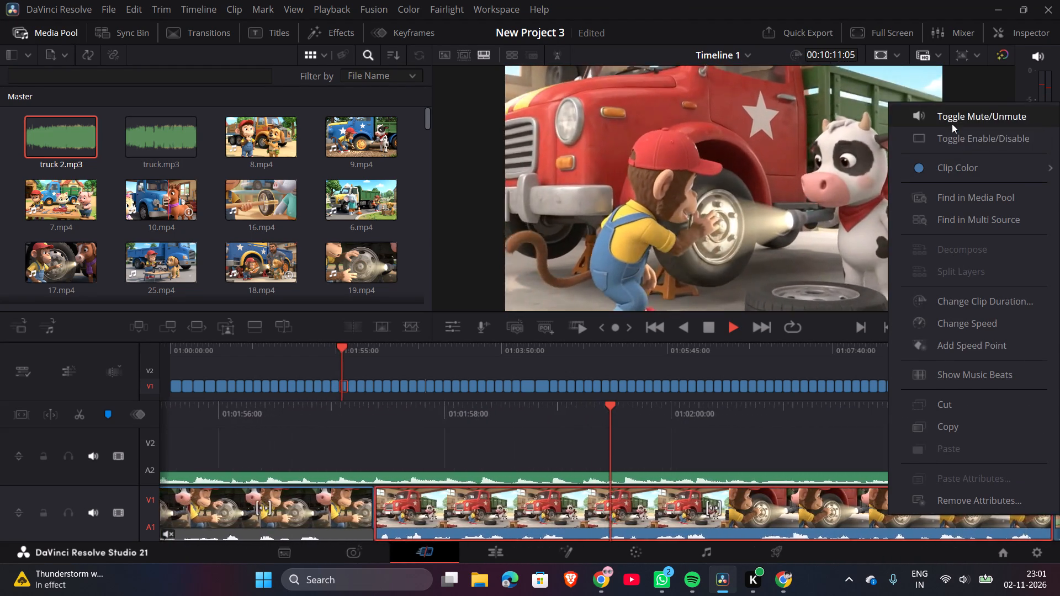
pyautogui.click(953, 122)
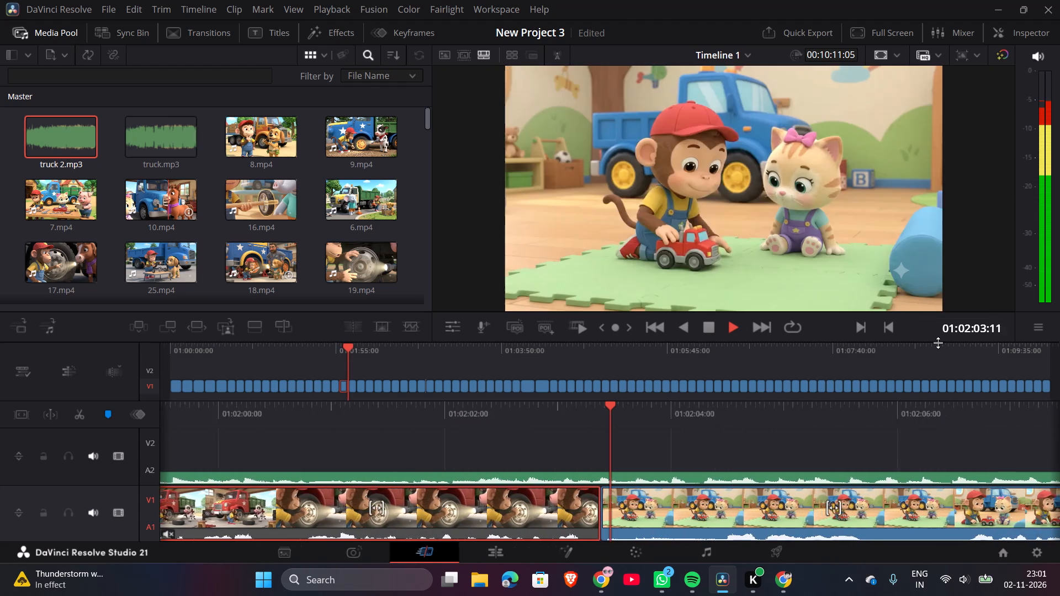
# Play onward and mute the clips of the kitten with the toy truck, the pig at the white table, and the horse beside the wheel drawing.
pyautogui.rightClick(813, 528)
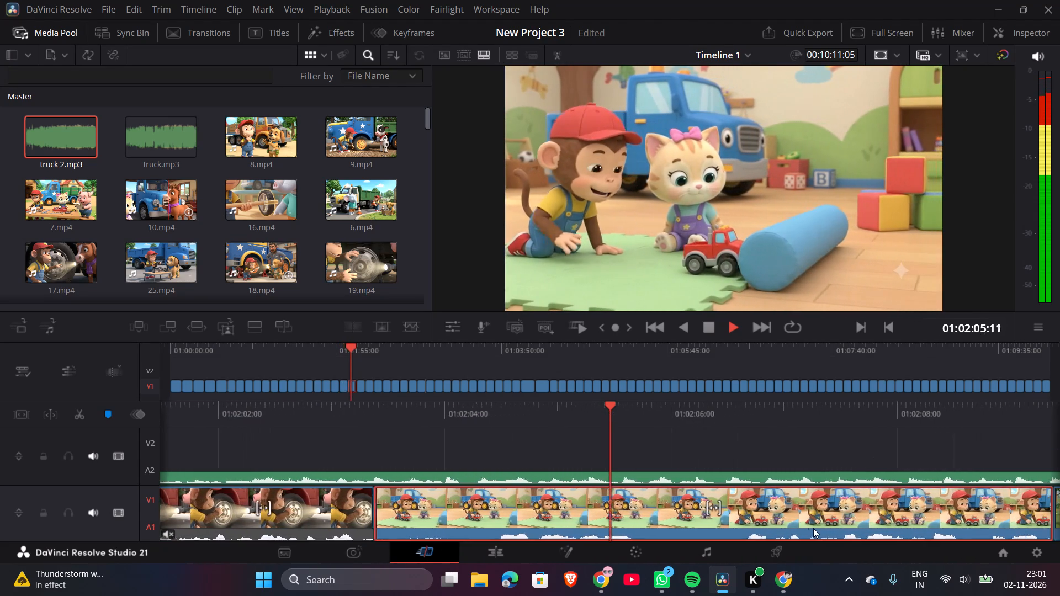
pyautogui.click(891, 136)
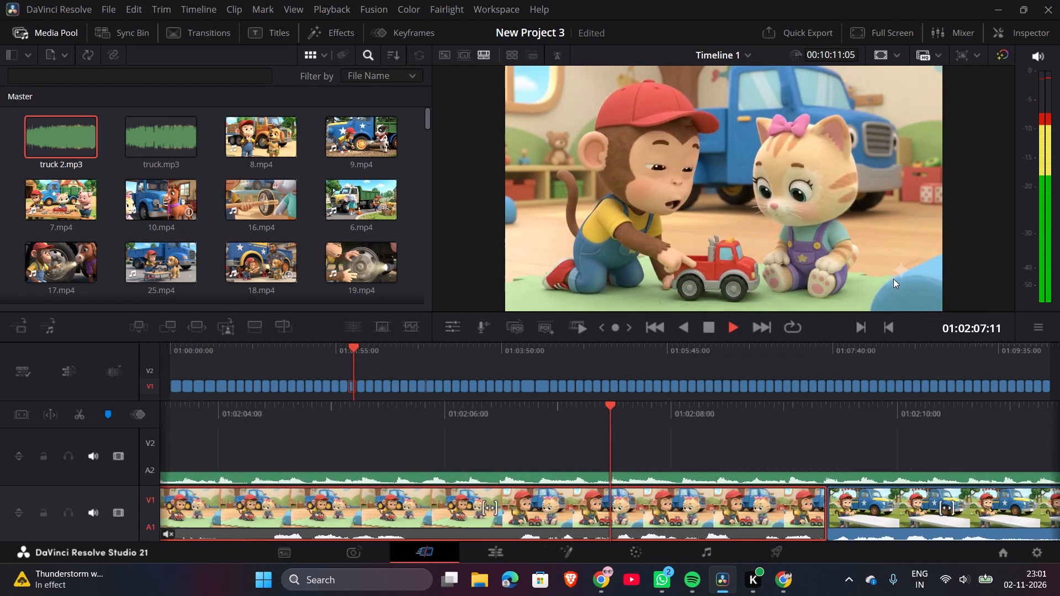
pyautogui.rightClick(785, 507)
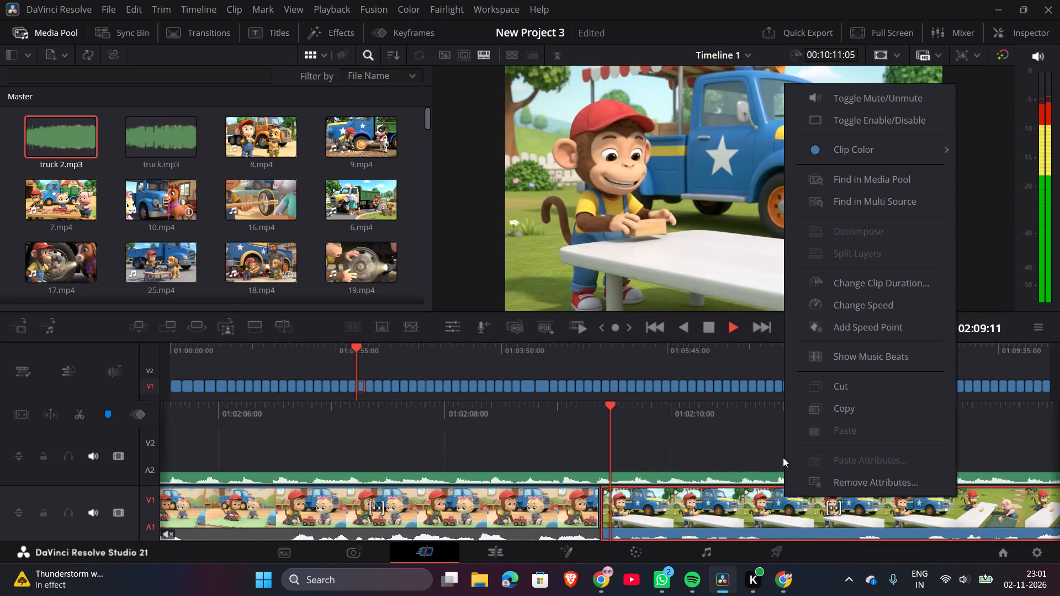
pyautogui.click(866, 105)
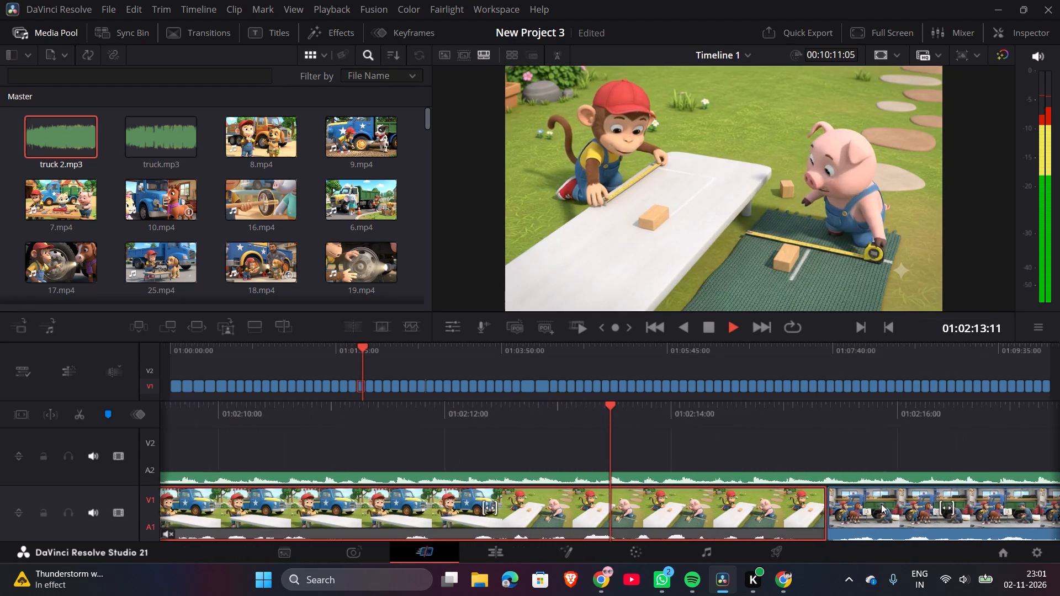
pyautogui.rightClick(881, 504)
pyautogui.click(937, 108)
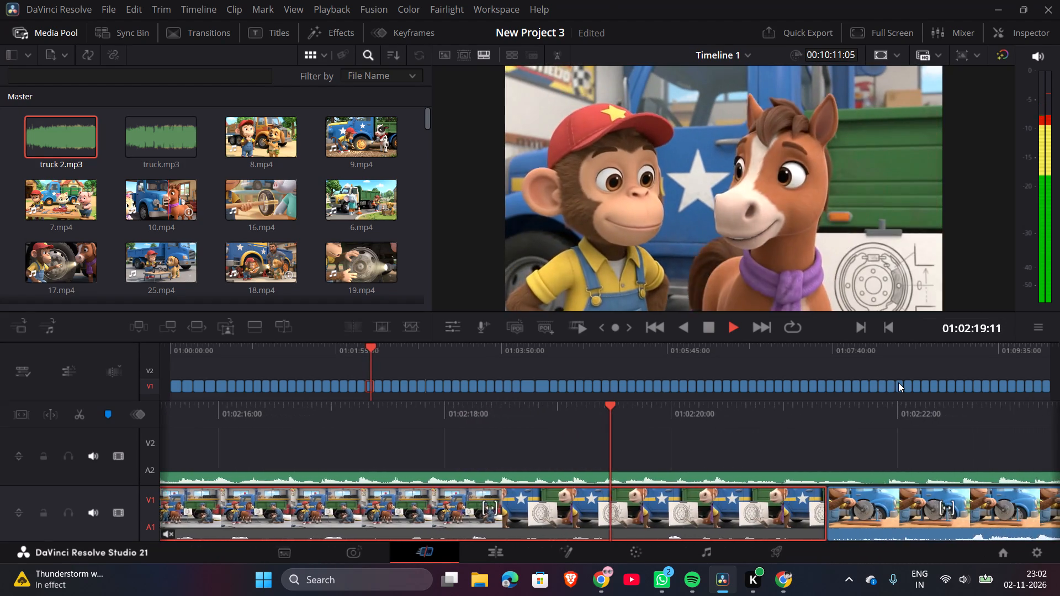
# Play onward and mute the clips of the brake disc with the cow and the puppy at the model chassis, leaving the elephant toy-truck clip unmuted.
pyautogui.rightClick(823, 525)
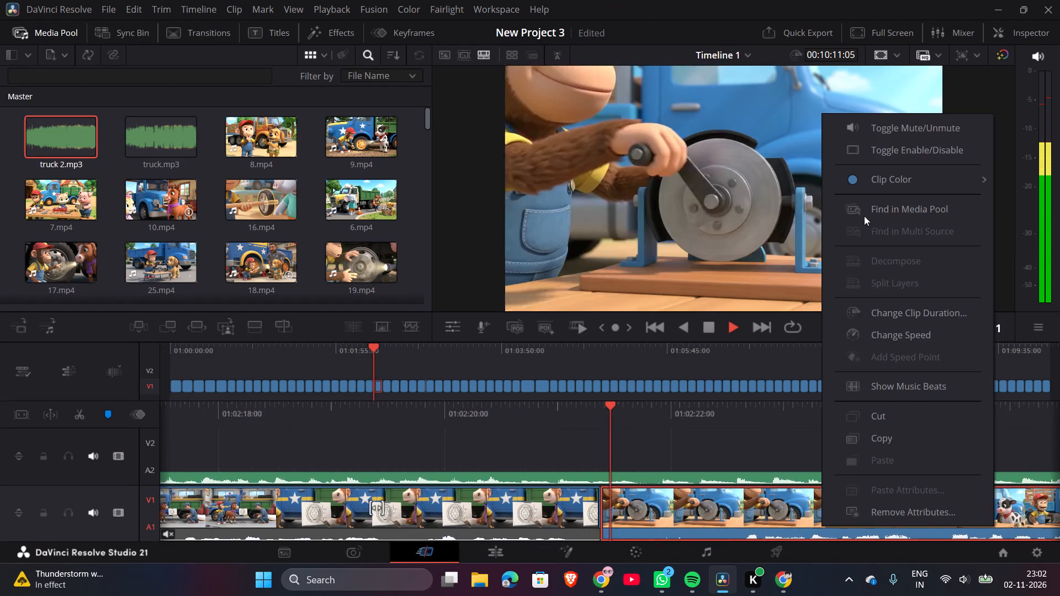
pyautogui.click(890, 124)
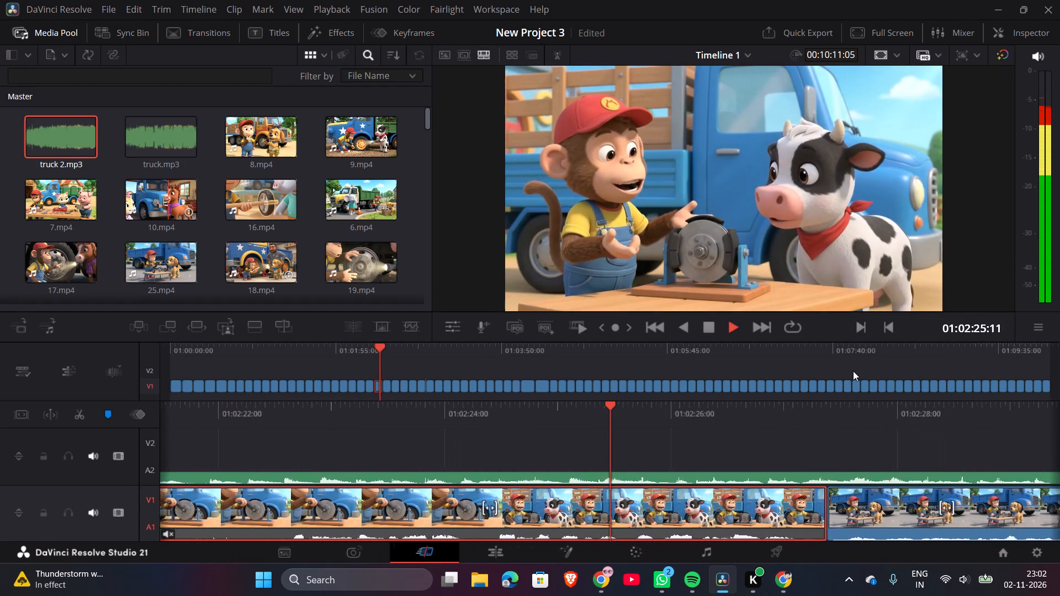
pyautogui.rightClick(734, 509)
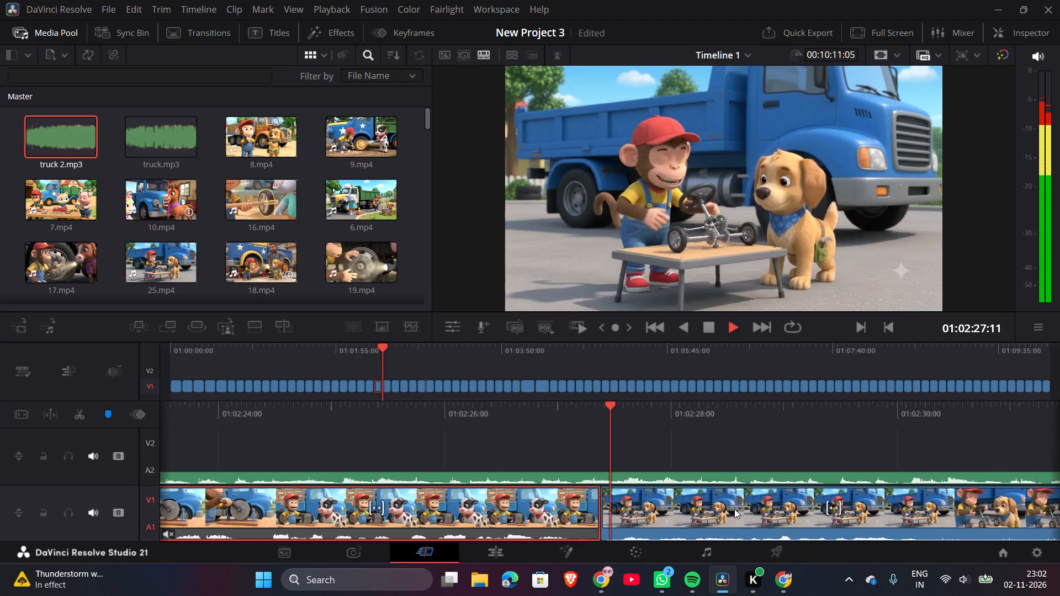
pyautogui.click(840, 104)
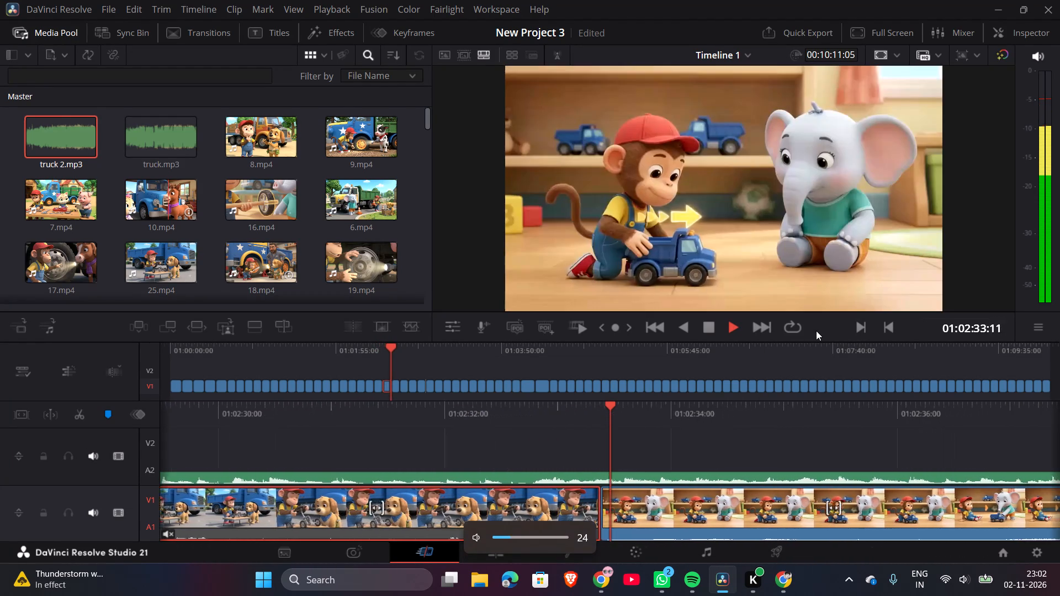
pyautogui.rightClick(688, 512)
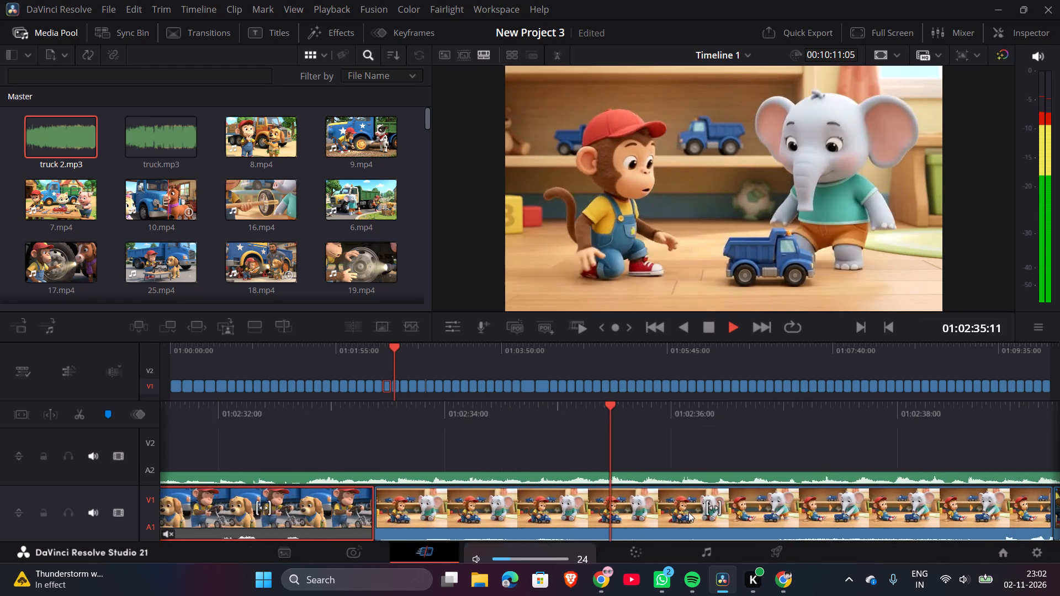
pyautogui.click(917, 446)
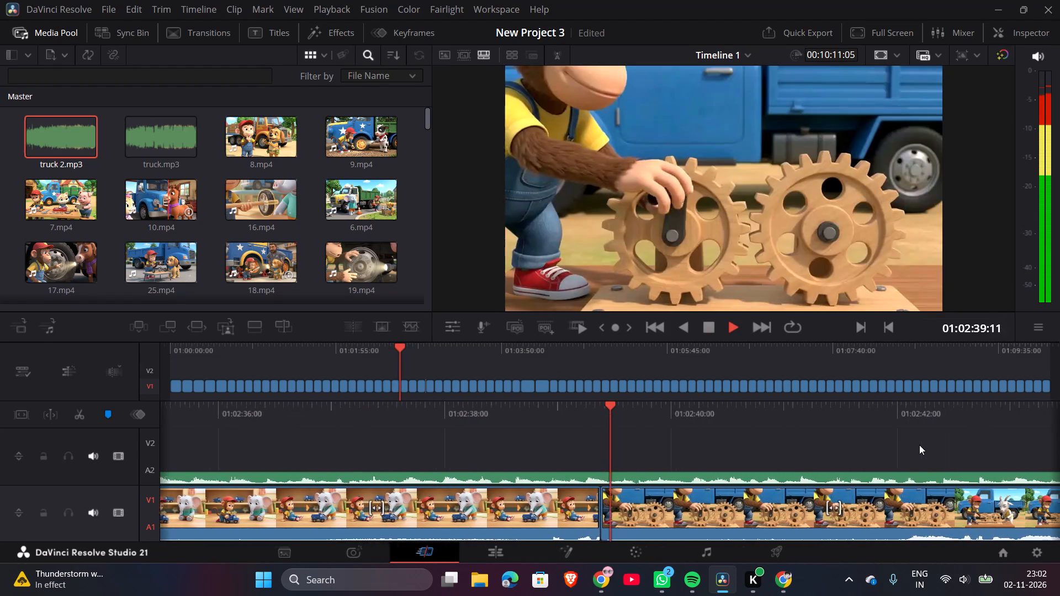
# Play onward and mute the video clips showing the wooden gears and the Briko brake diagram with the kitten and cow.
pyautogui.rightClick(750, 512)
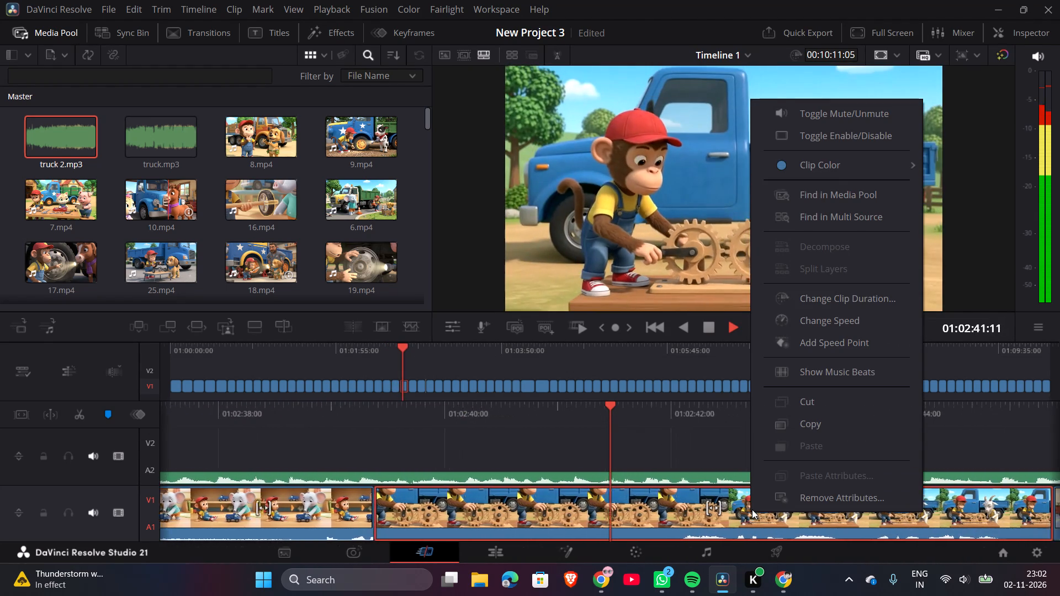
pyautogui.click(857, 113)
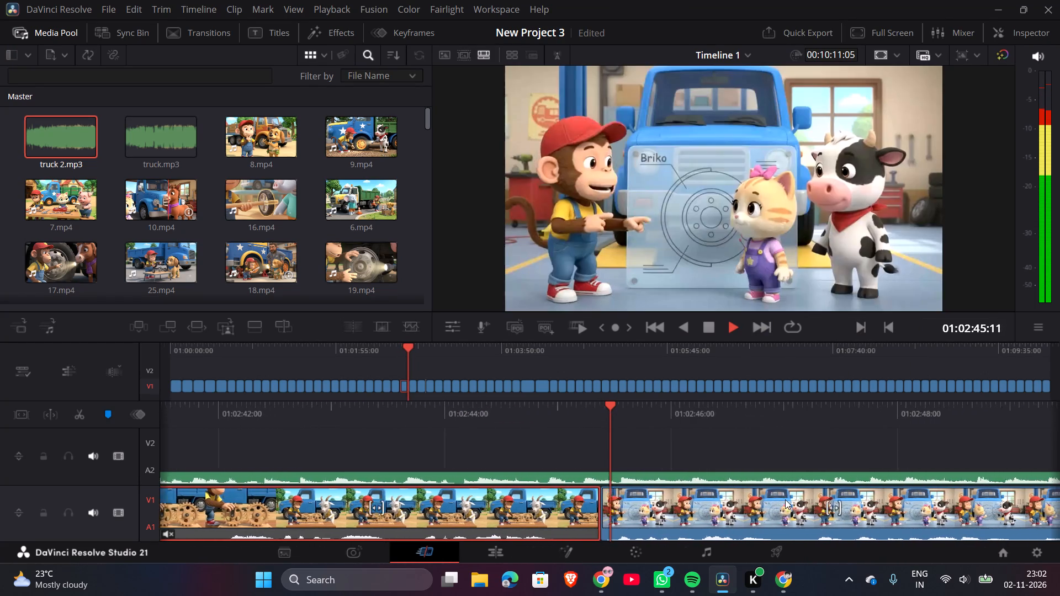
pyautogui.rightClick(785, 501)
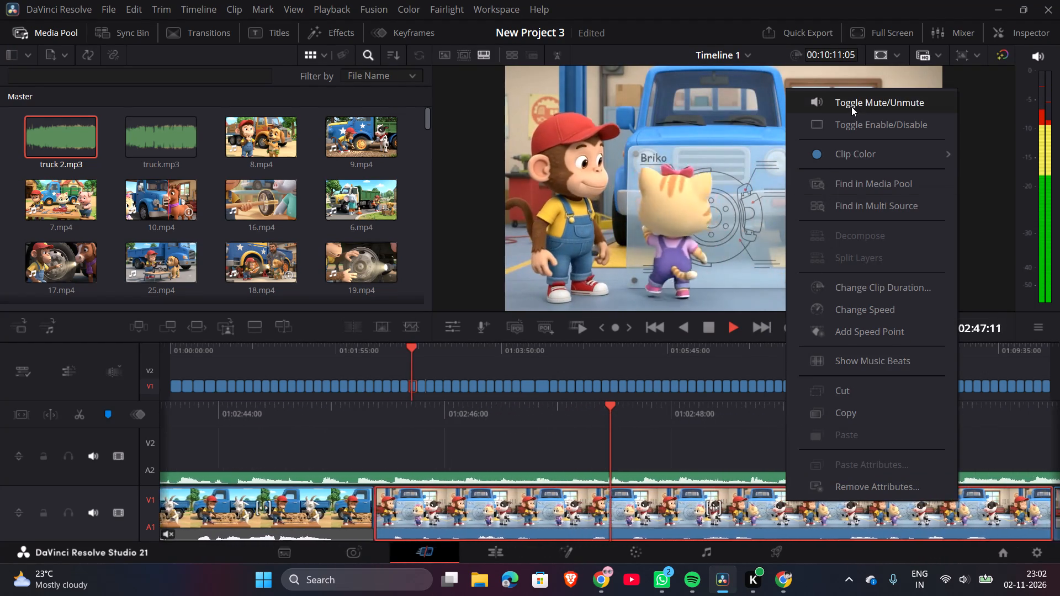
pyautogui.click(851, 107)
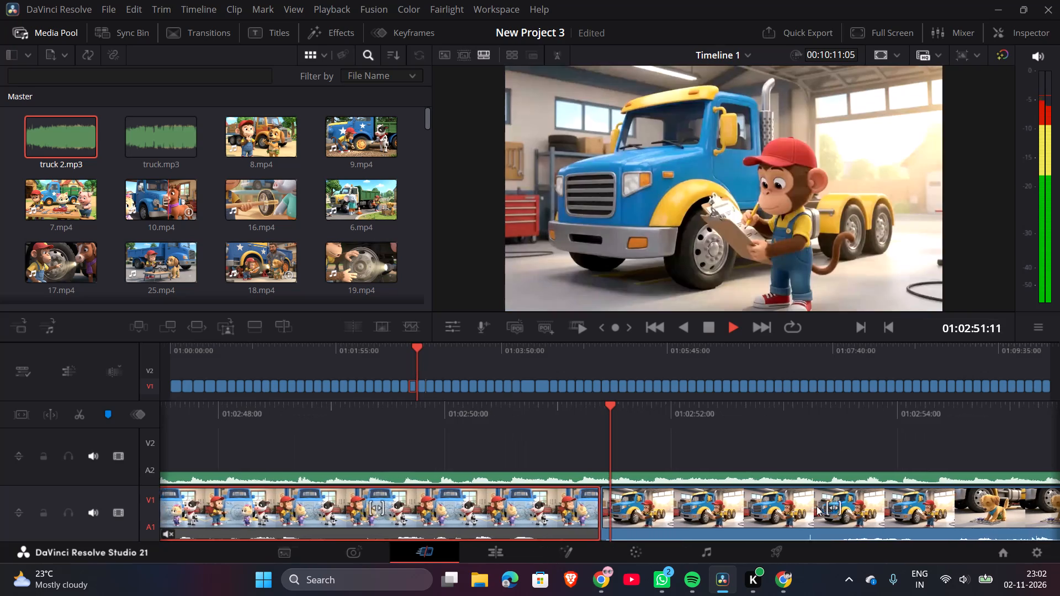
# Play onward and mute the clips of the monkey with the clipboard in the garage, the thumbs-up beside the truck, and the puppy showing the battery tablet.
pyautogui.rightClick(807, 509)
pyautogui.click(886, 118)
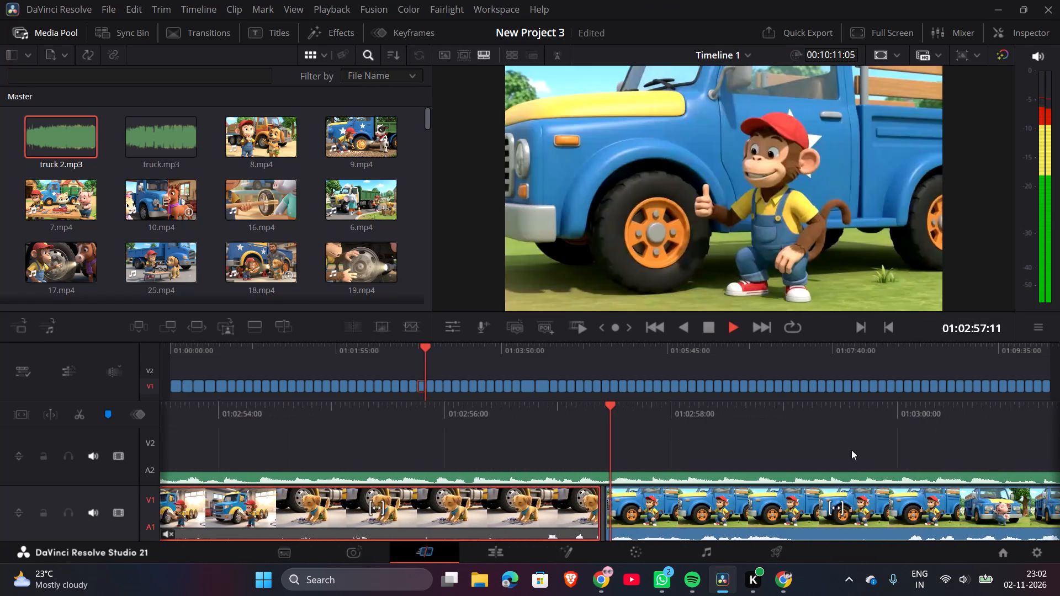
pyautogui.rightClick(800, 498)
pyautogui.click(870, 98)
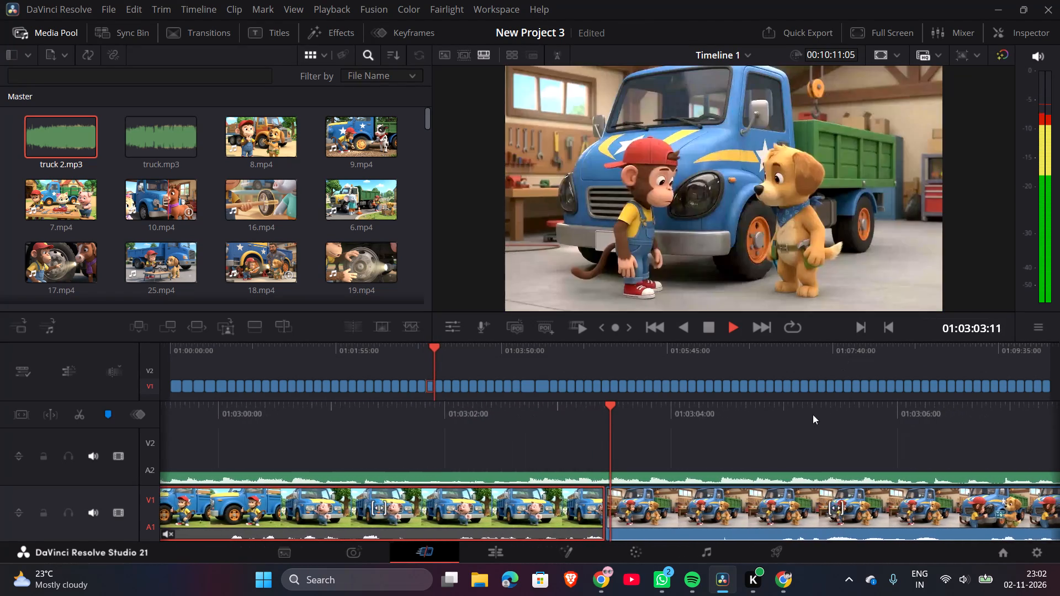
pyautogui.rightClick(717, 512)
pyautogui.click(797, 117)
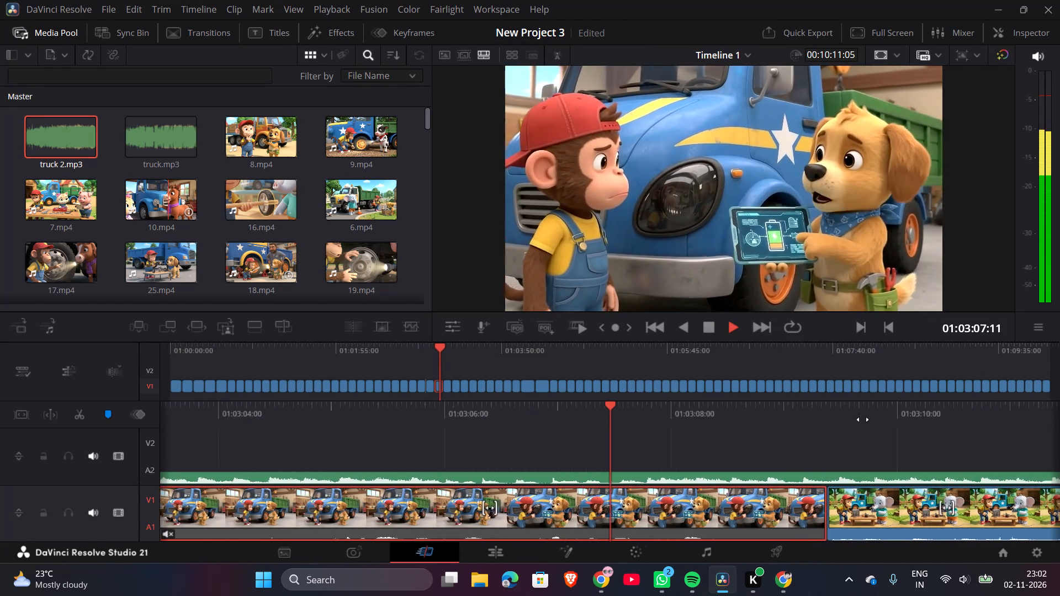
# Play onward and mute the clips of the elephant with the battery-lit bulb, the cow at the blue truck, and the puppy with the truck battery.
pyautogui.rightClick(828, 514)
pyautogui.click(888, 115)
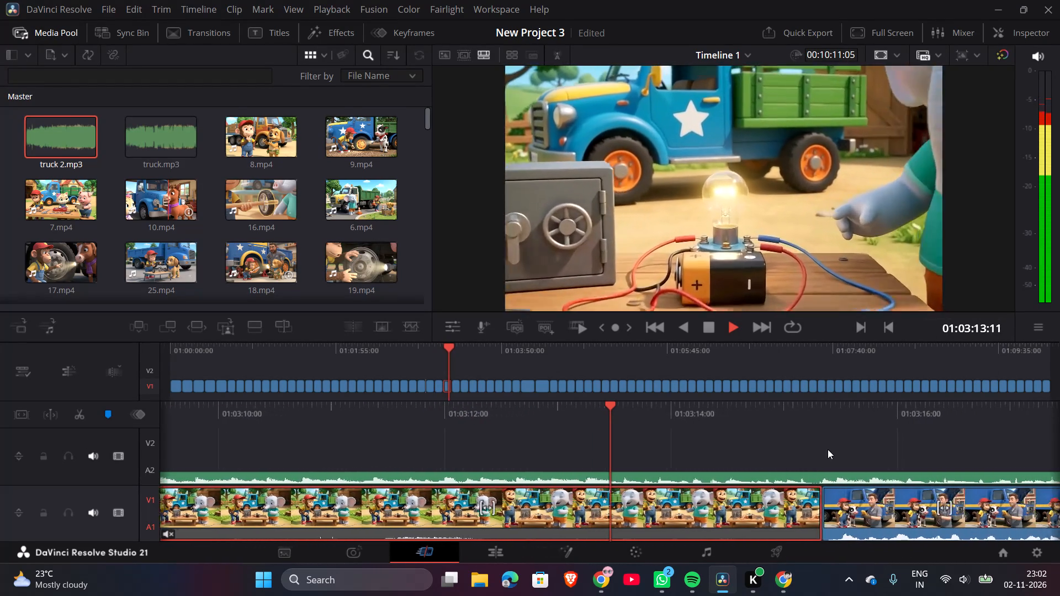
pyautogui.rightClick(770, 533)
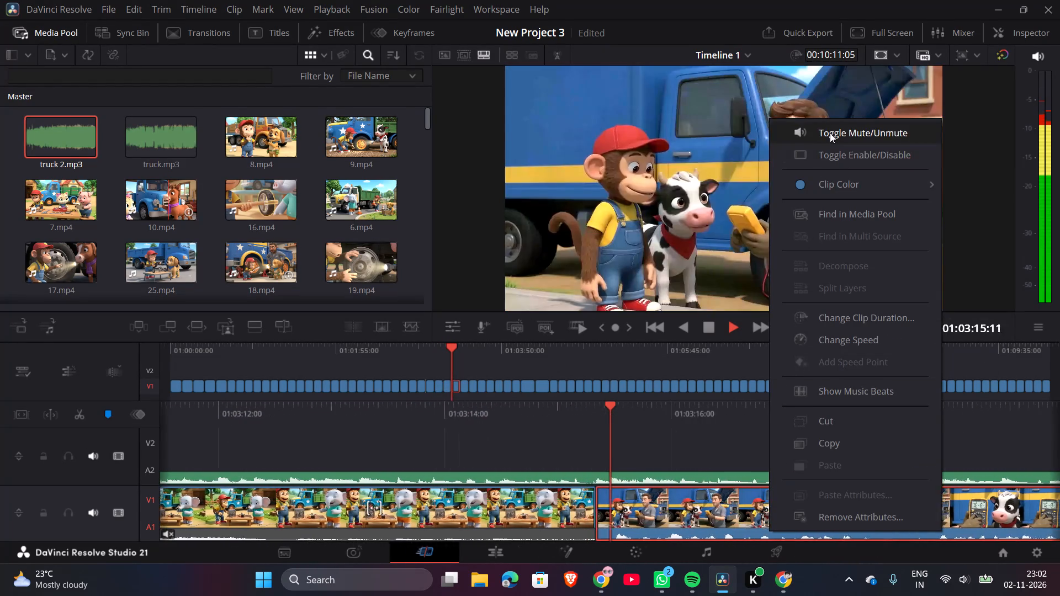
pyautogui.click(830, 133)
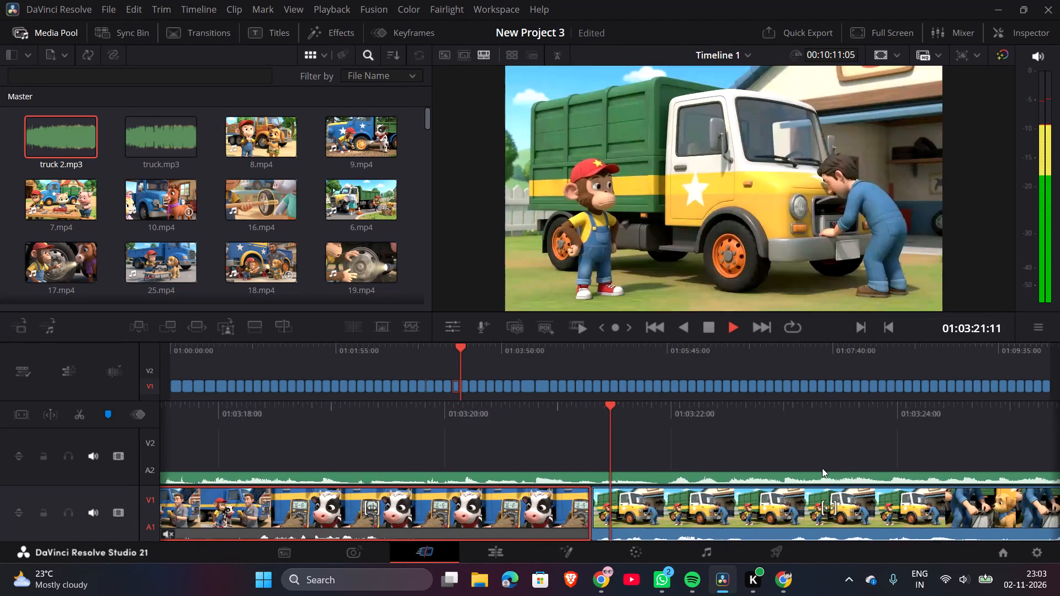
pyautogui.rightClick(793, 509)
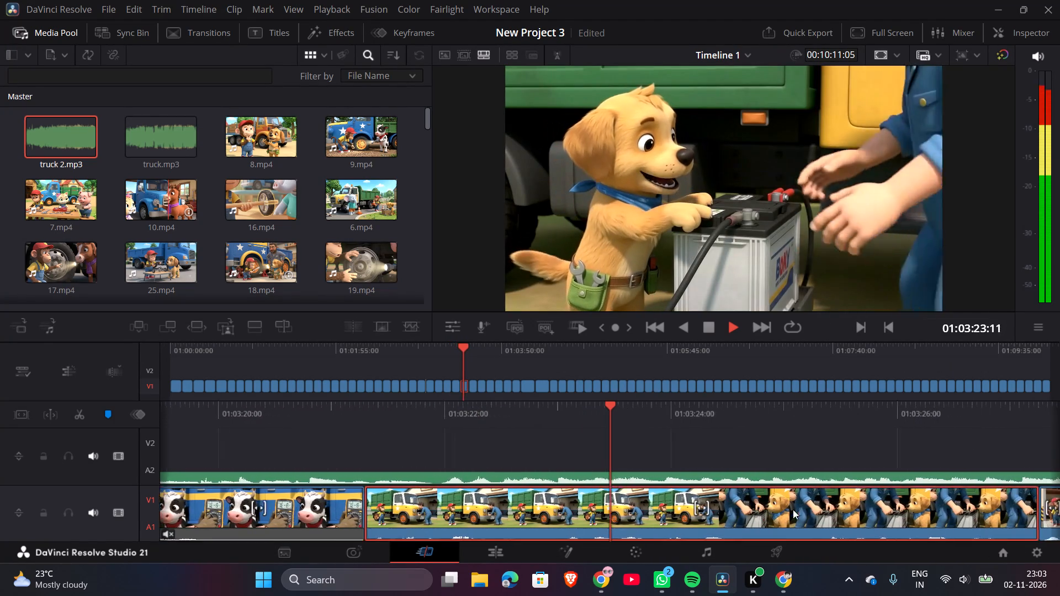
pyautogui.click(861, 104)
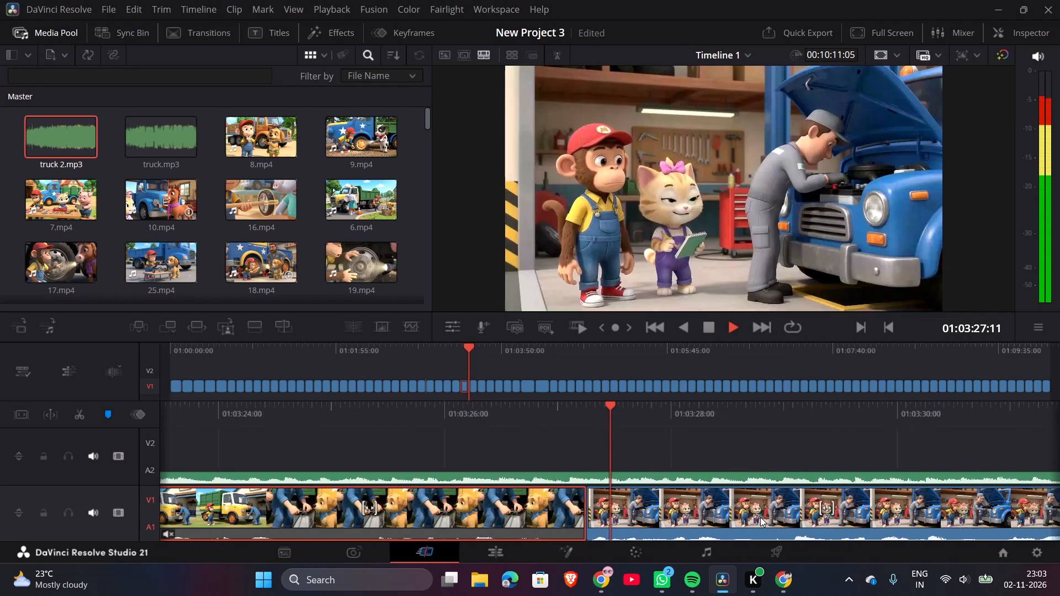
# Play onward and mute the clips of the kitten beside the garage mechanic, the bulb on the wooden table, and the kitten at the circuit diagram.
pyautogui.rightClick(760, 517)
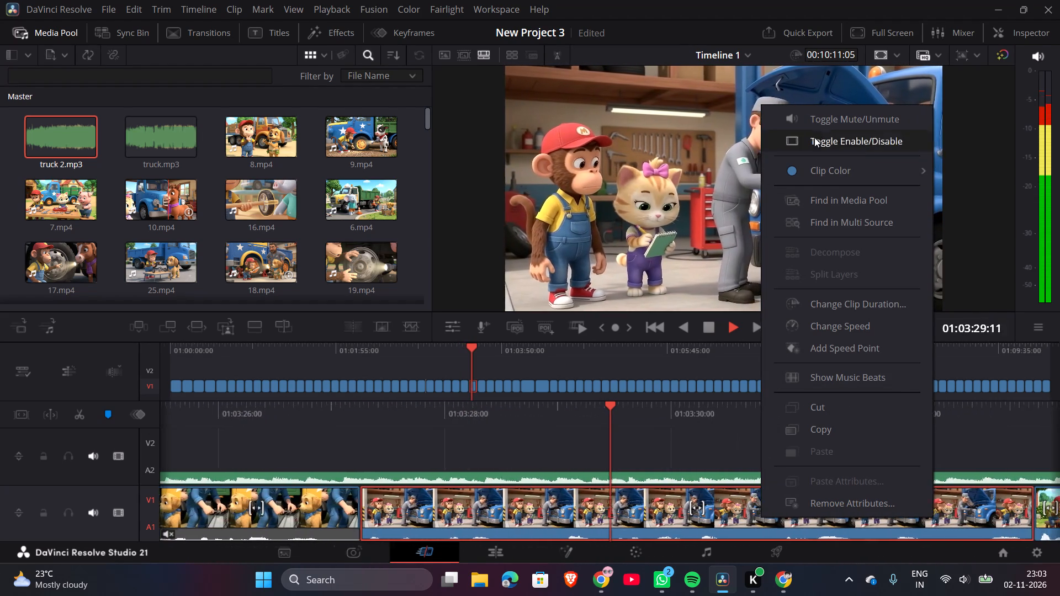
pyautogui.click(822, 120)
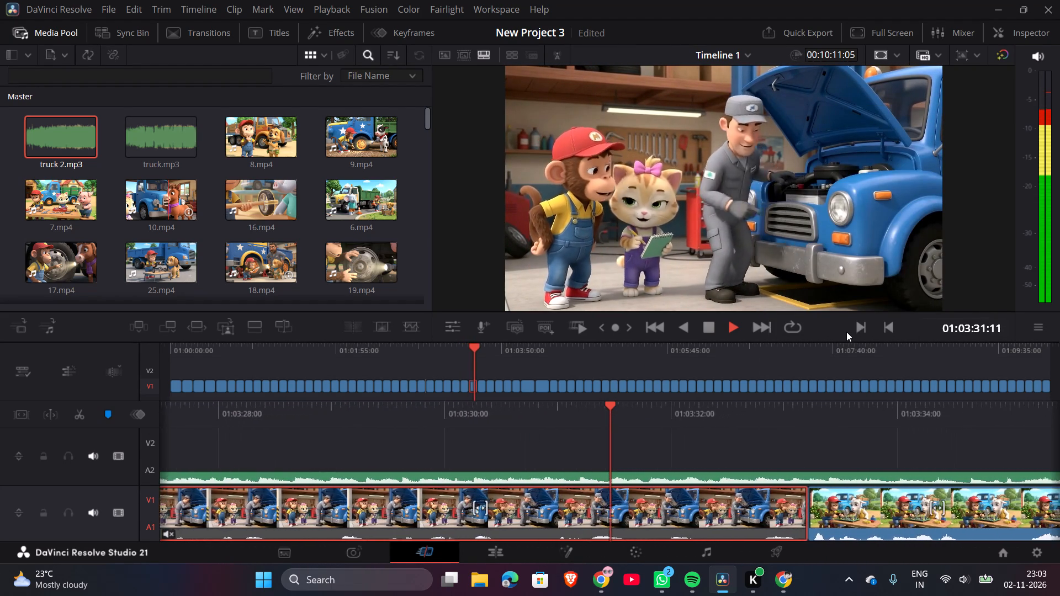
pyautogui.rightClick(767, 510)
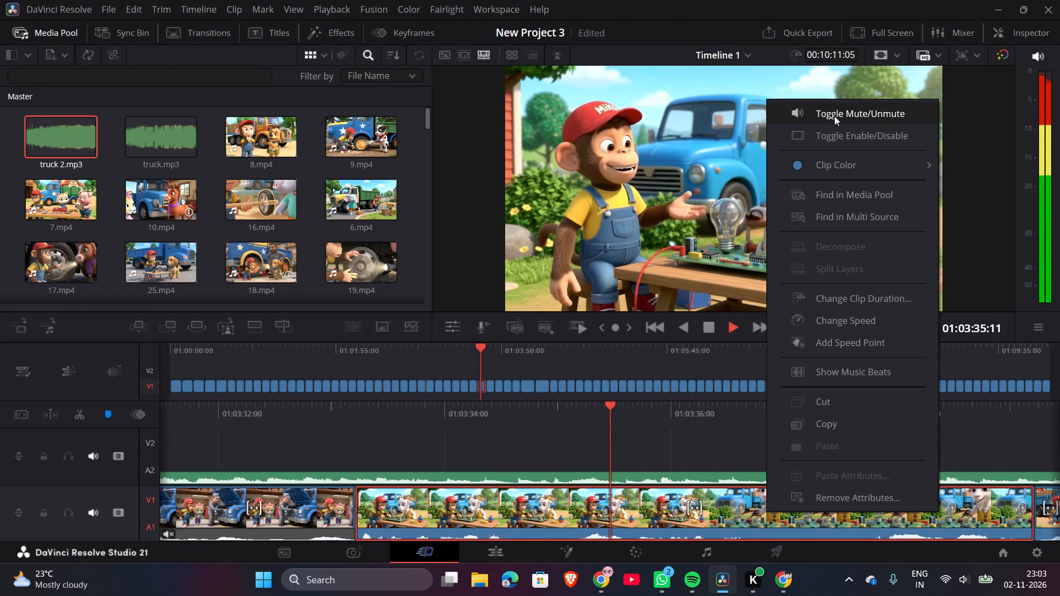
pyautogui.click(834, 116)
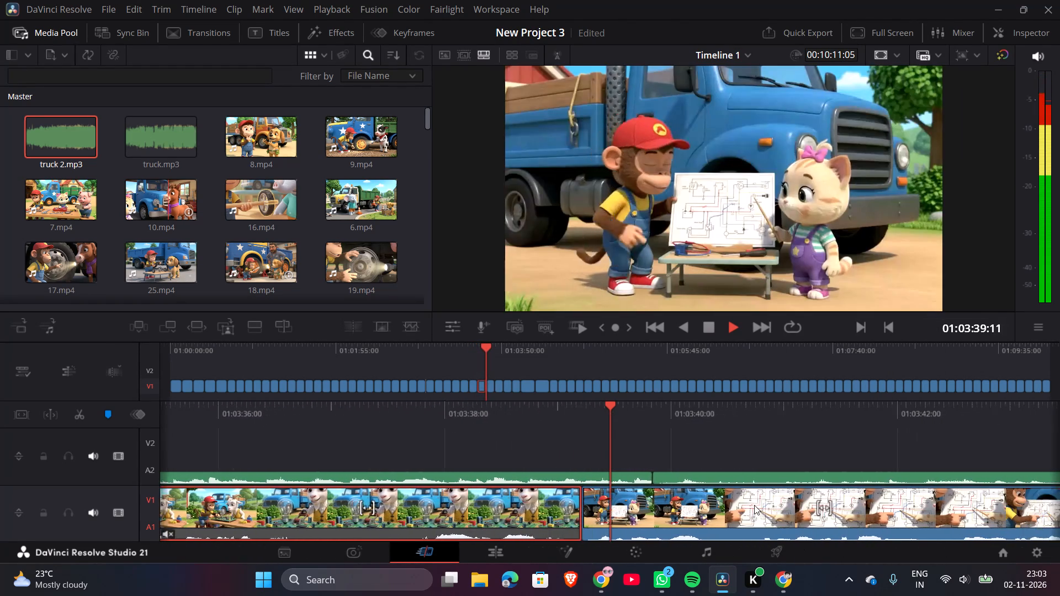
pyautogui.rightClick(754, 505)
pyautogui.click(871, 99)
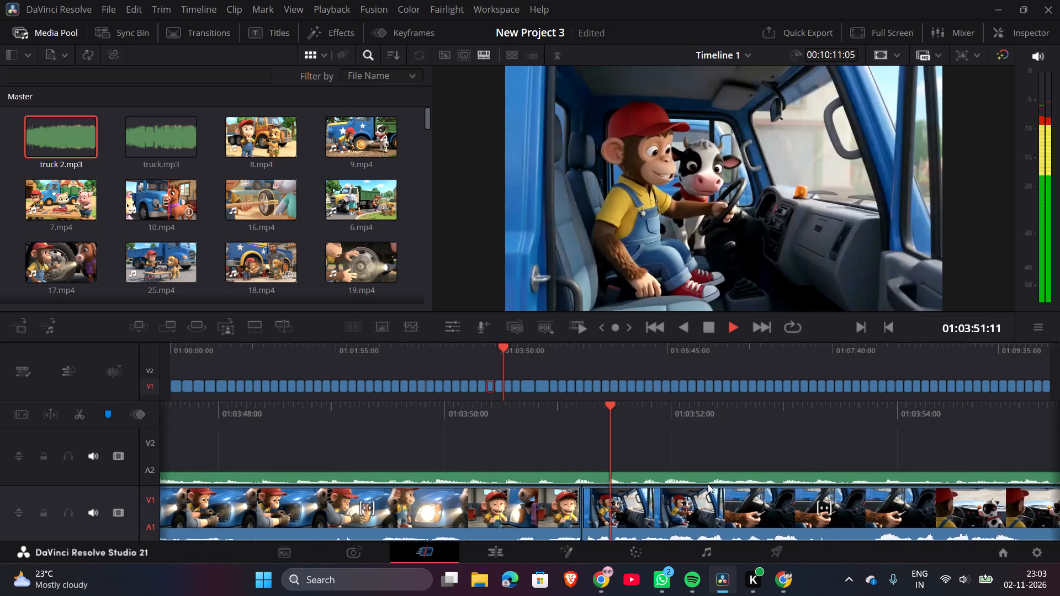
# Mute the clips of the cow in the truck cab, the preceding headlight scene, and the puppy beside the night-time truck headlights.
pyautogui.rightClick(661, 500)
pyautogui.click(757, 87)
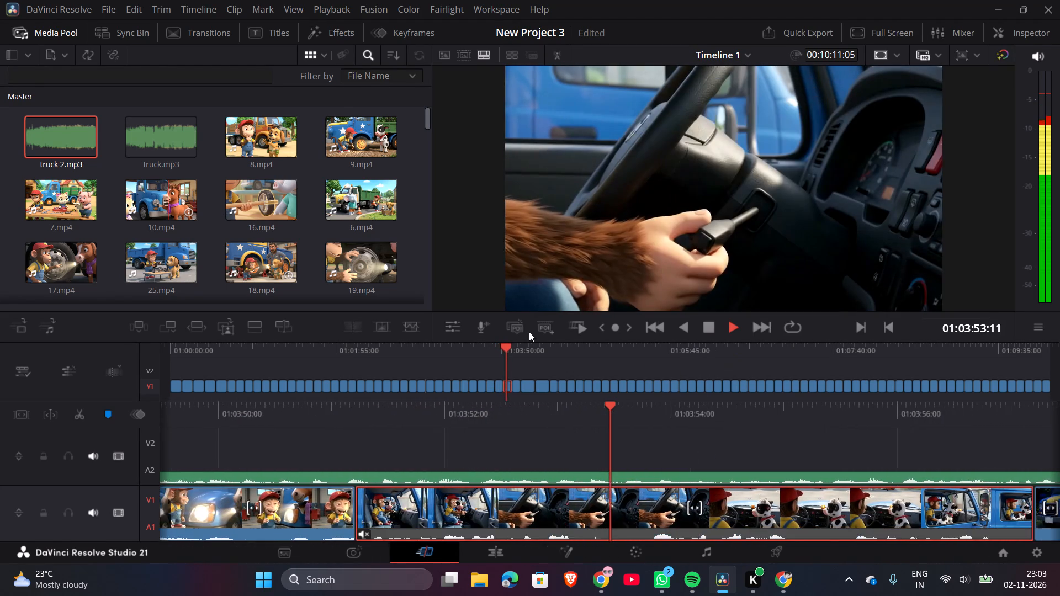
pyautogui.rightClick(259, 504)
pyautogui.click(349, 107)
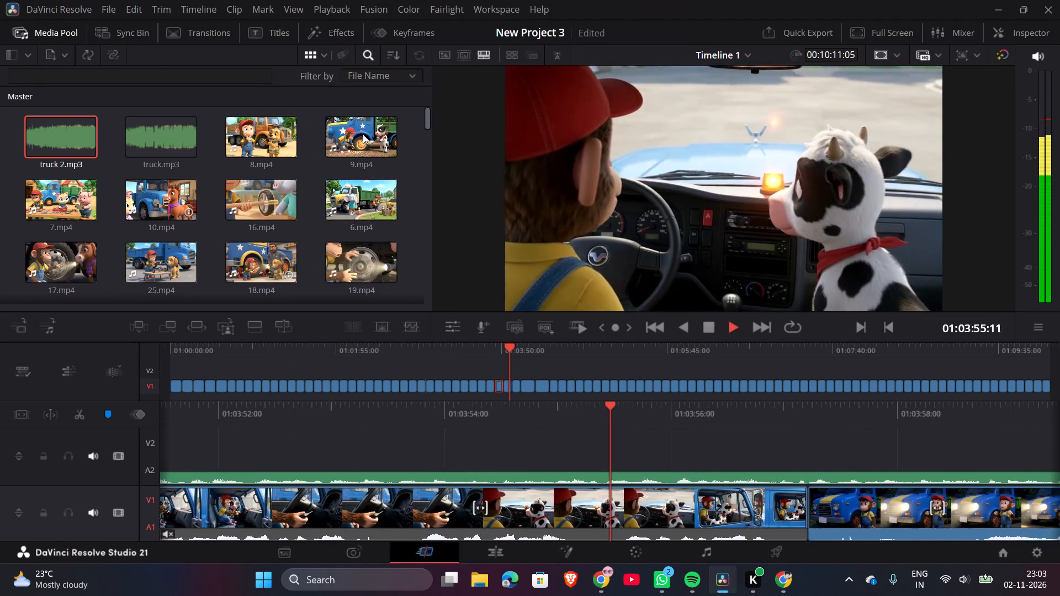
pyautogui.rightClick(728, 514)
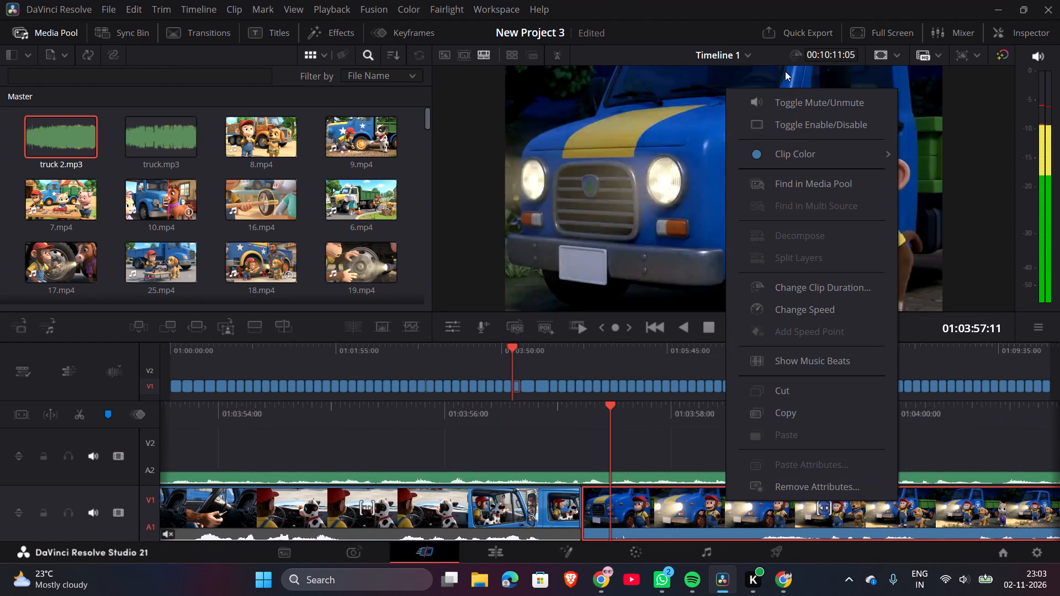
pyautogui.click(785, 98)
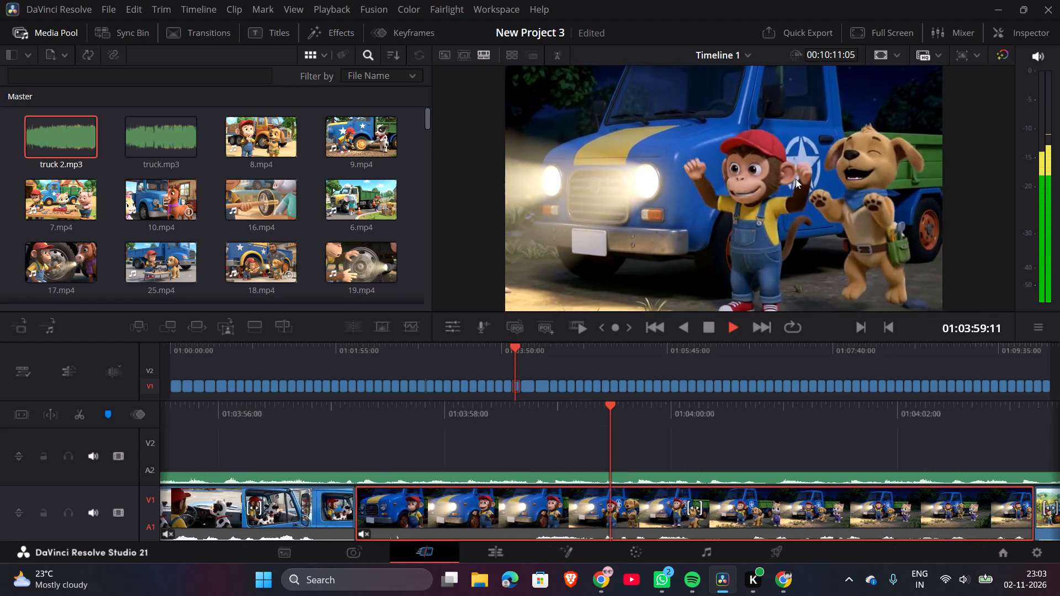
# Play onward and mute the clips of the elephant with the tablet, the pig with the thermometers, and the blue truck with the white trailer.
pyautogui.rightClick(903, 509)
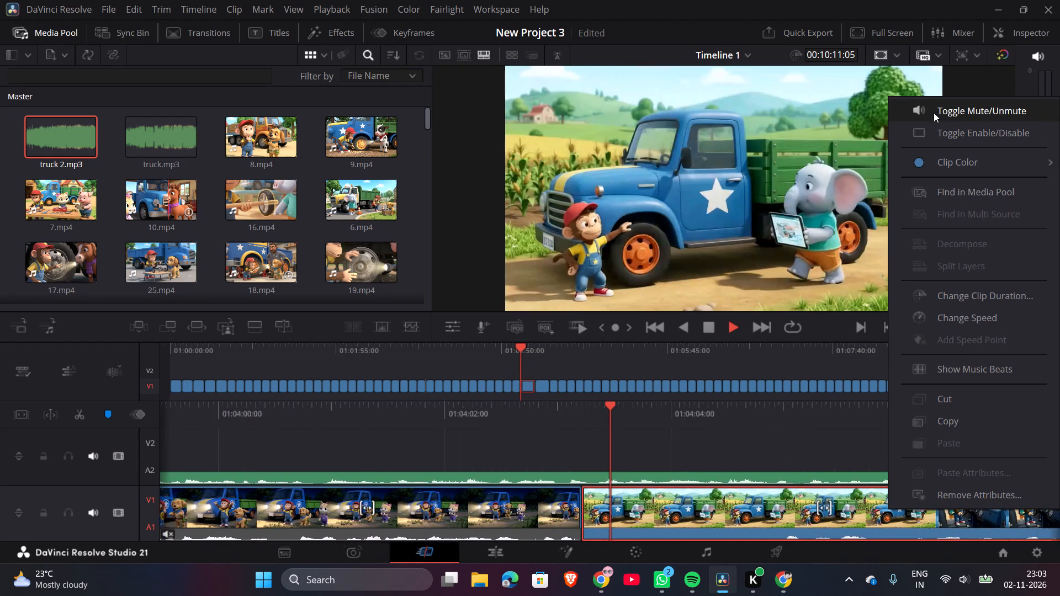
pyautogui.click(934, 113)
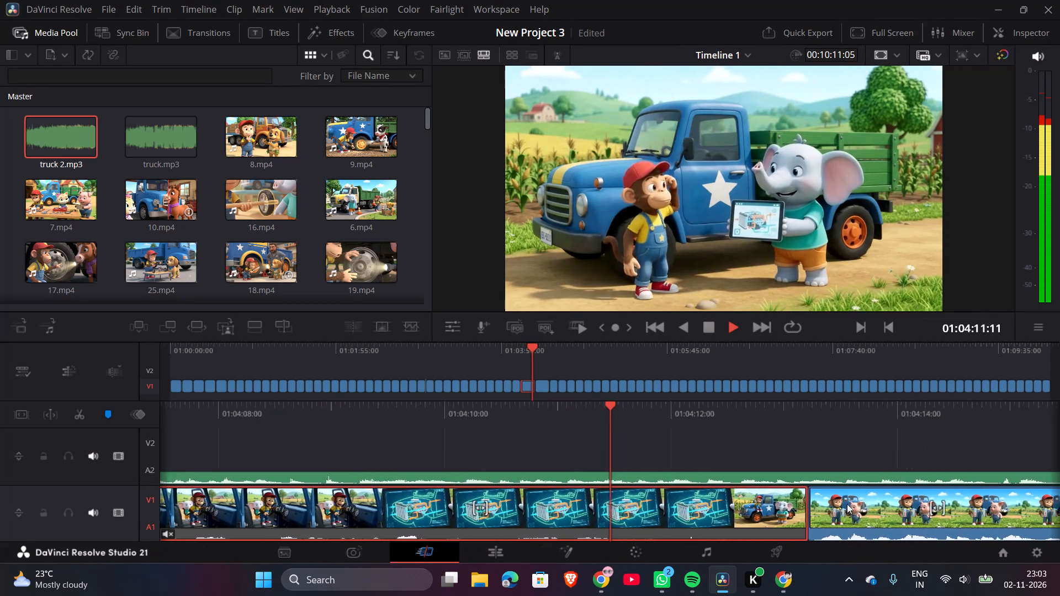
pyautogui.rightClick(853, 503)
pyautogui.click(932, 104)
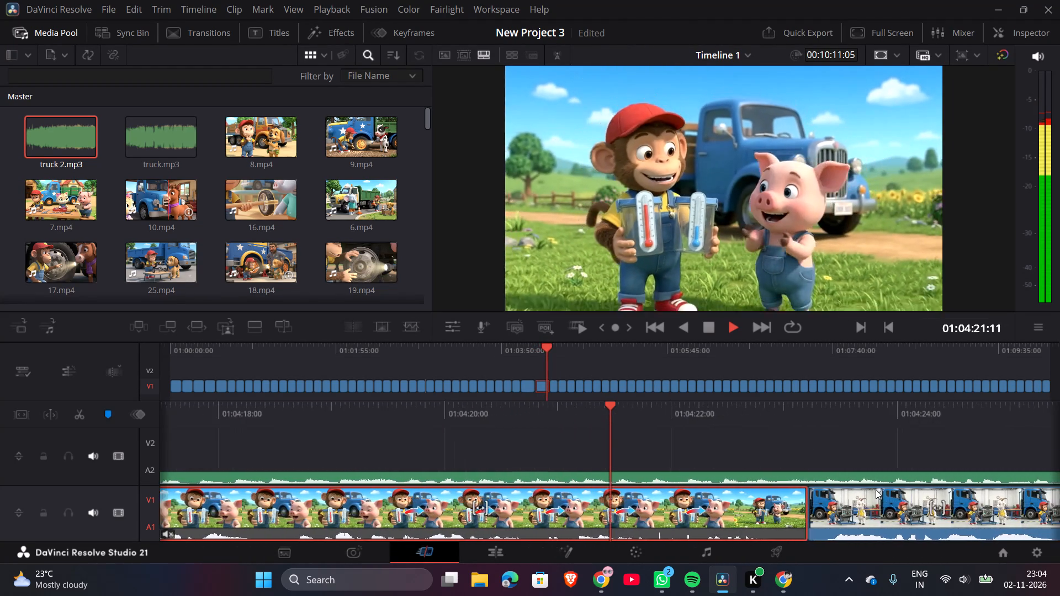
pyautogui.rightClick(876, 489)
pyautogui.click(928, 95)
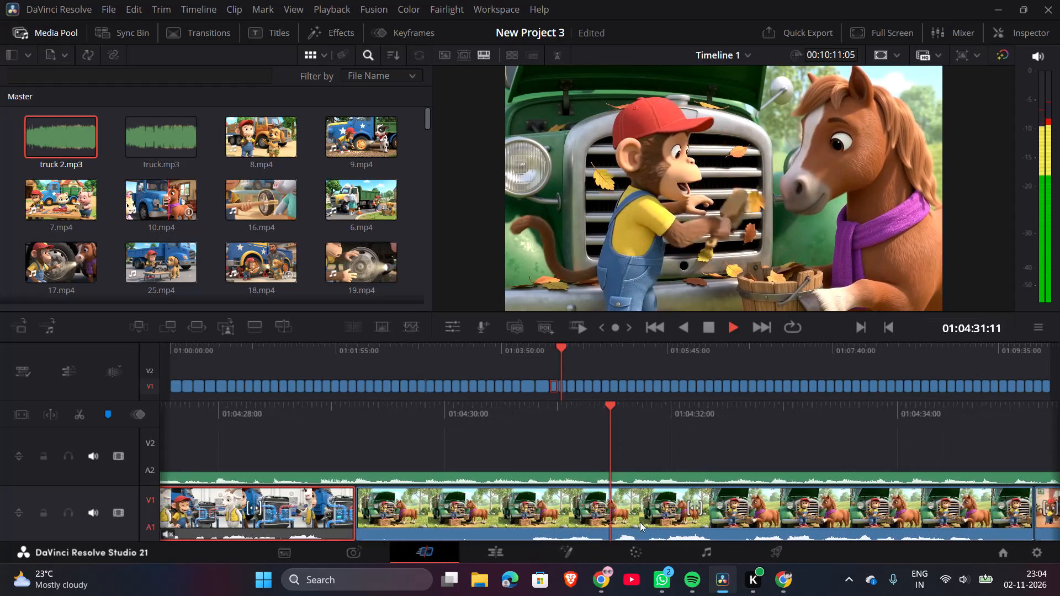
# Play onward and mute the clips of the horse at the leaf-covered green truck grille and the puppy with the green fan.
pyautogui.rightClick(640, 522)
pyautogui.click(735, 98)
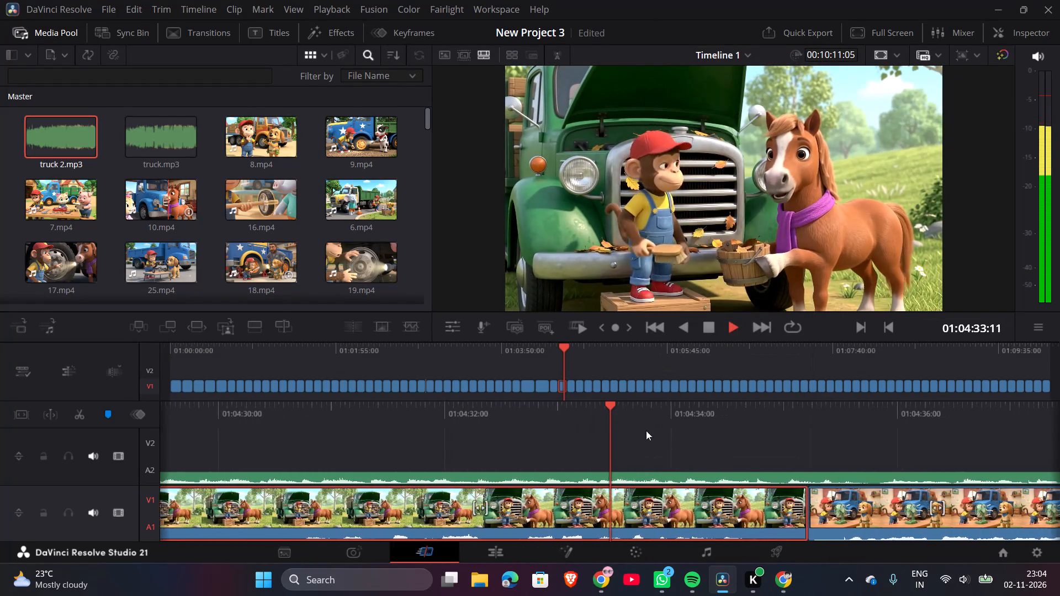
pyautogui.rightClick(643, 525)
pyautogui.click(718, 97)
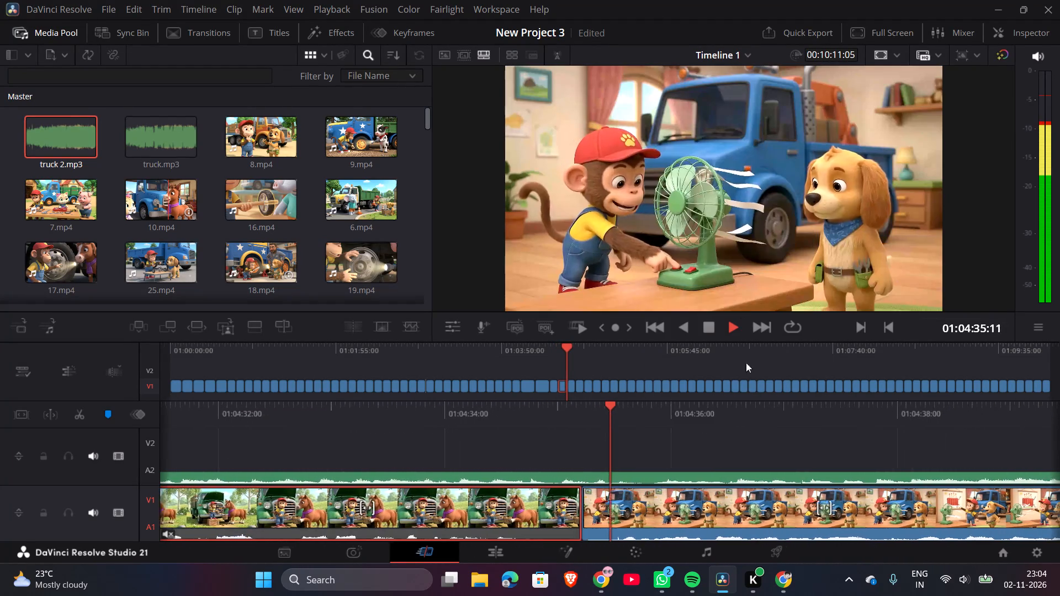
pyautogui.rightClick(745, 488)
pyautogui.click(831, 85)
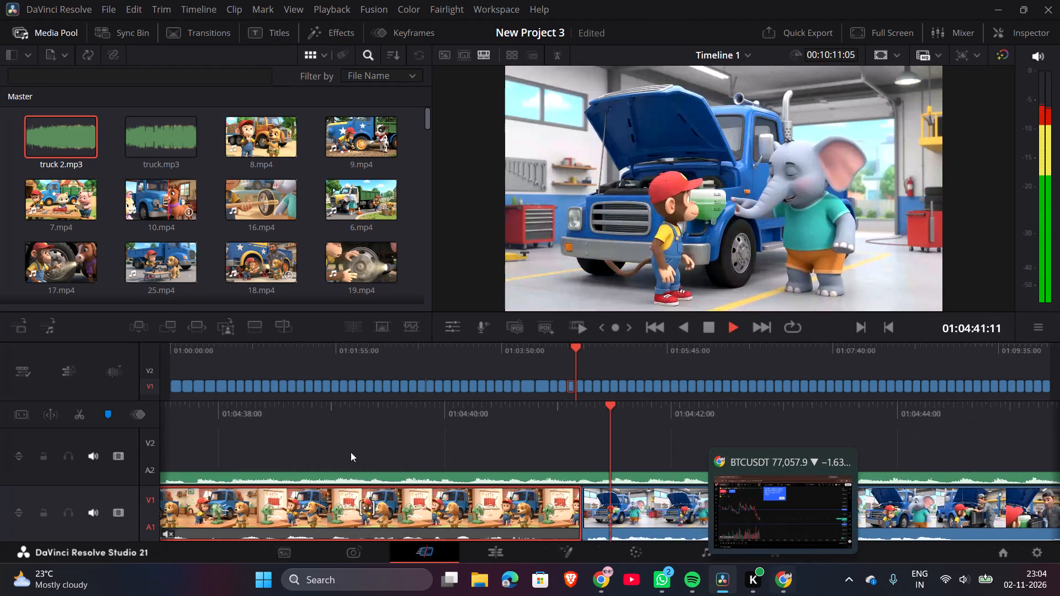
# Play onward and mute the clips of the elephant at the open bonnet, the kitten with the transparent tank, and the cow at the dashboard gauge.
pyautogui.click(496, 515)
pyautogui.rightClick(496, 515)
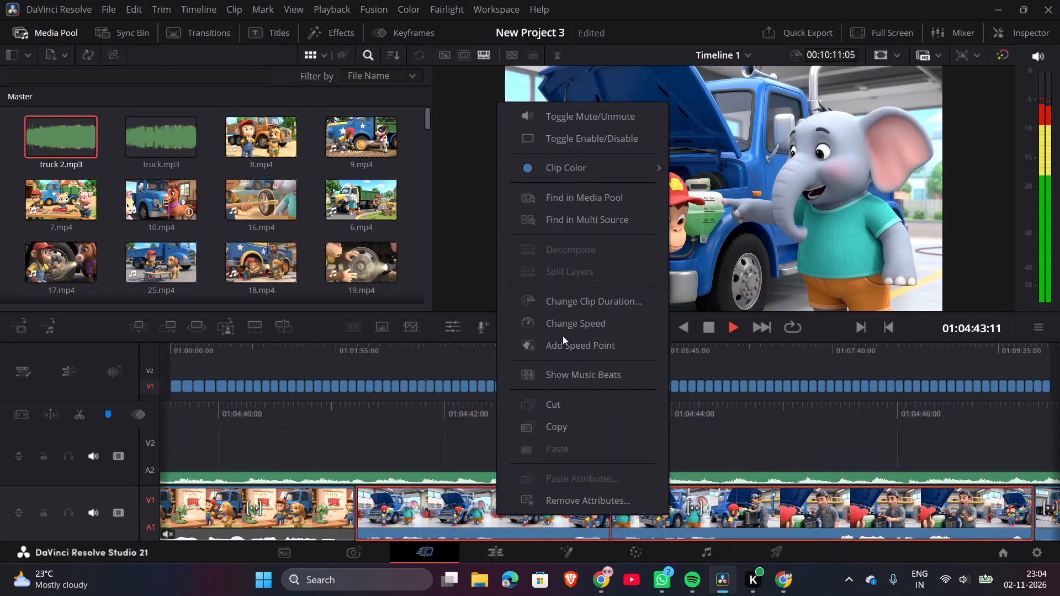
pyautogui.click(571, 126)
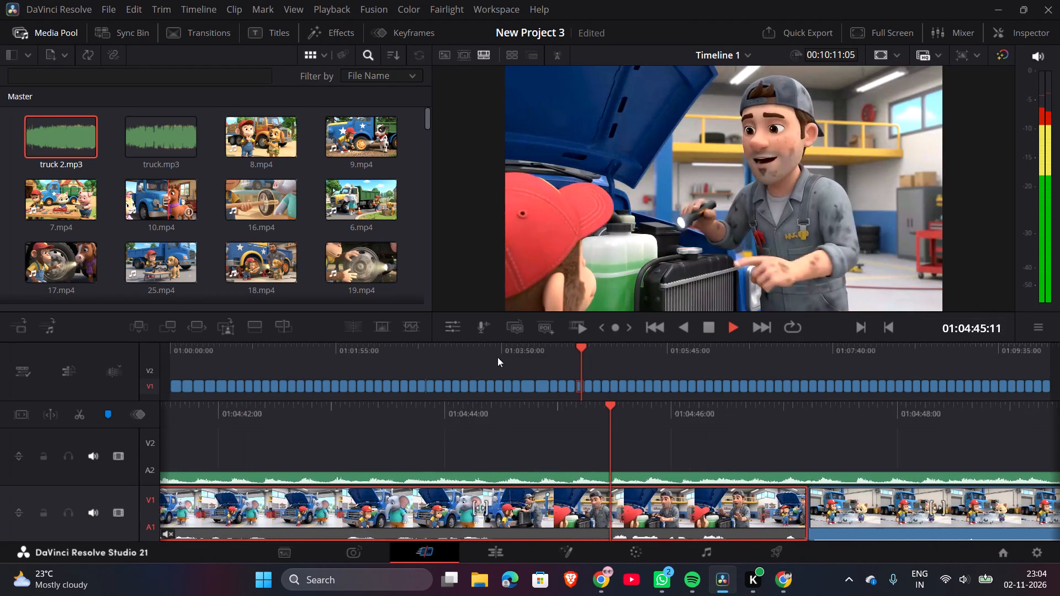
pyautogui.rightClick(718, 512)
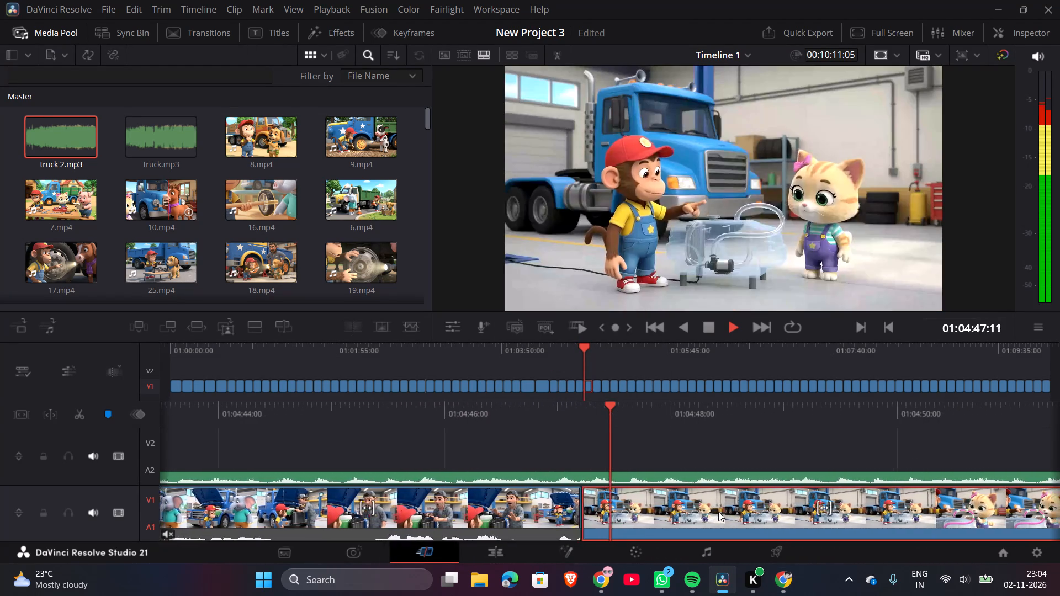
pyautogui.click(802, 117)
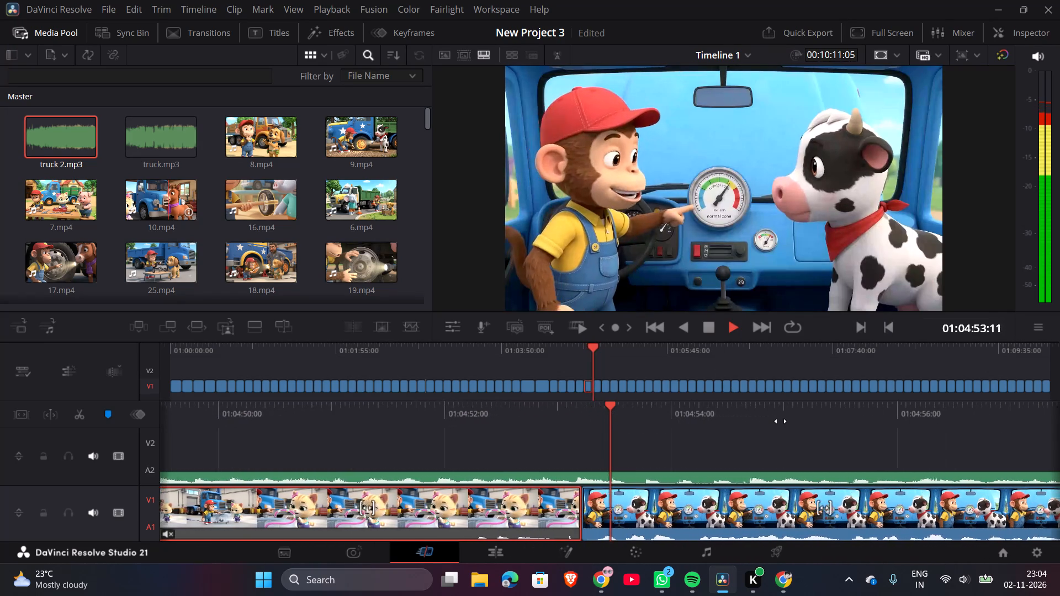
pyautogui.rightClick(706, 499)
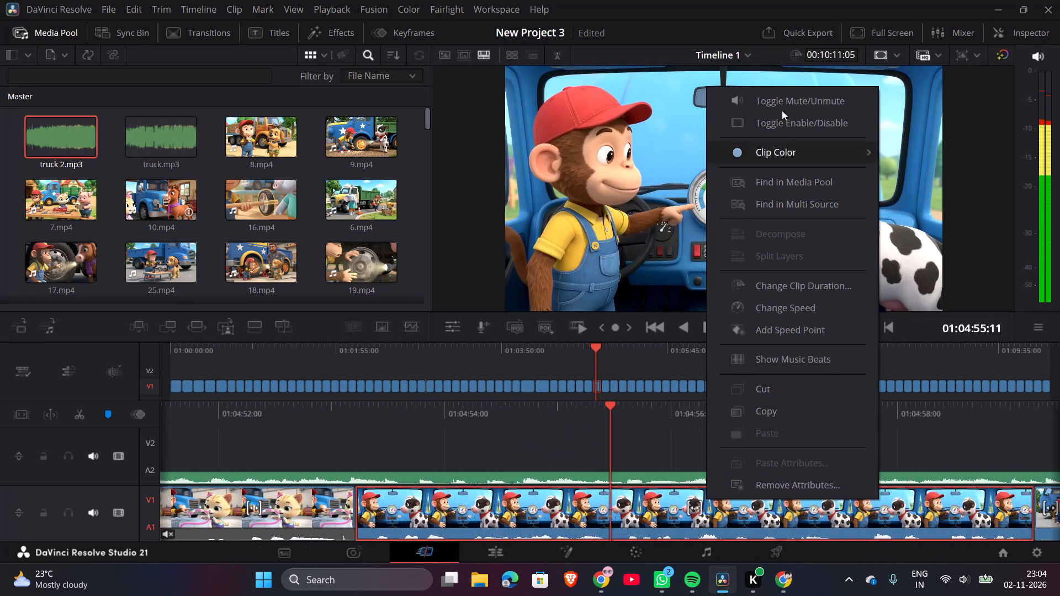
pyautogui.click(782, 109)
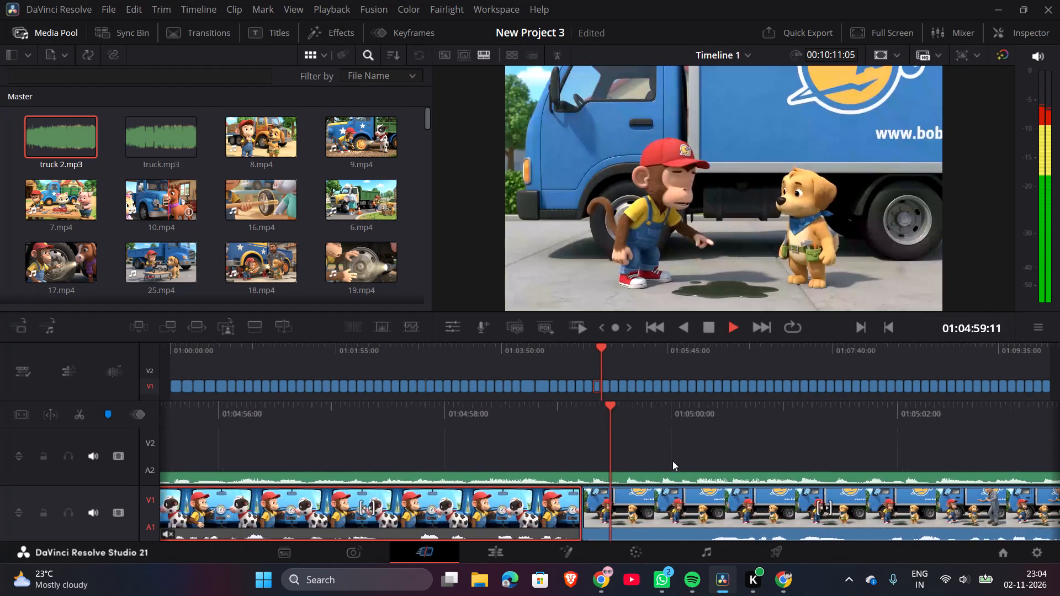
# Play onward and mute the clips of the puppy at the oil puddle, the elephant and kitten with the clipboard, and the two air filters.
pyautogui.rightClick(671, 491)
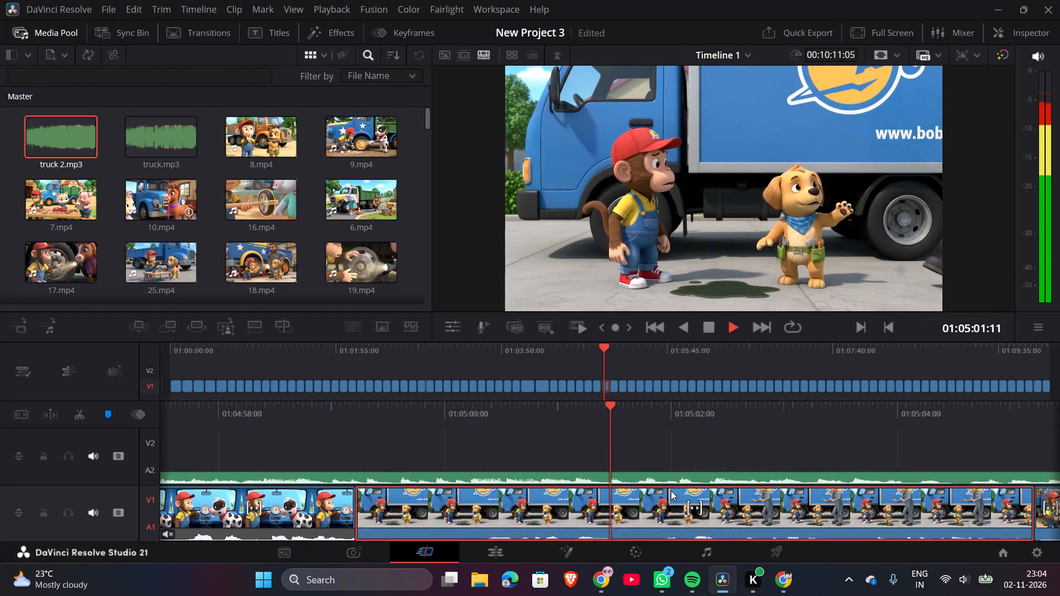
pyautogui.click(754, 87)
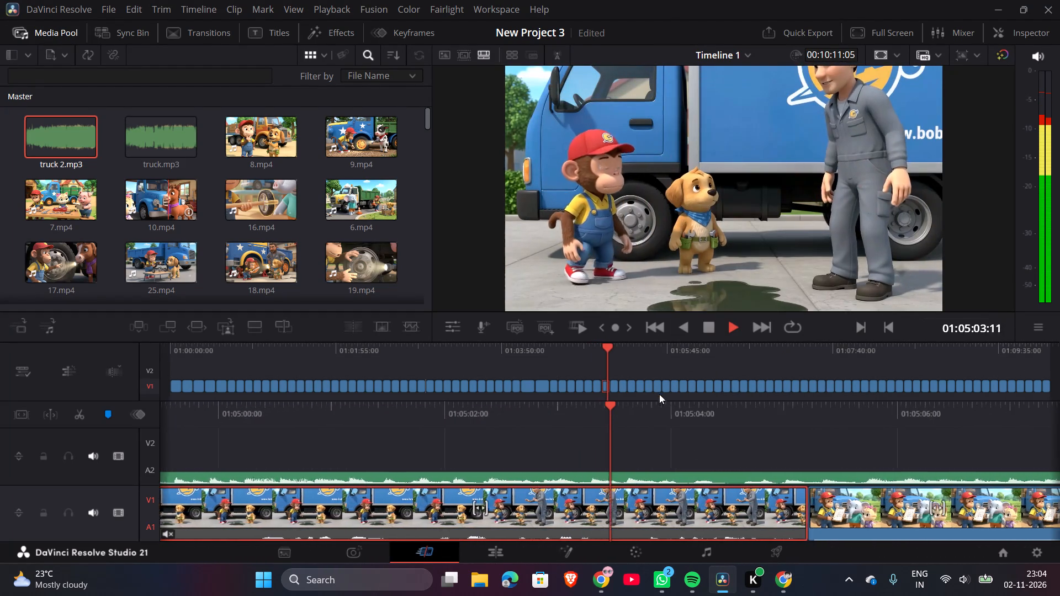
pyautogui.rightClick(718, 494)
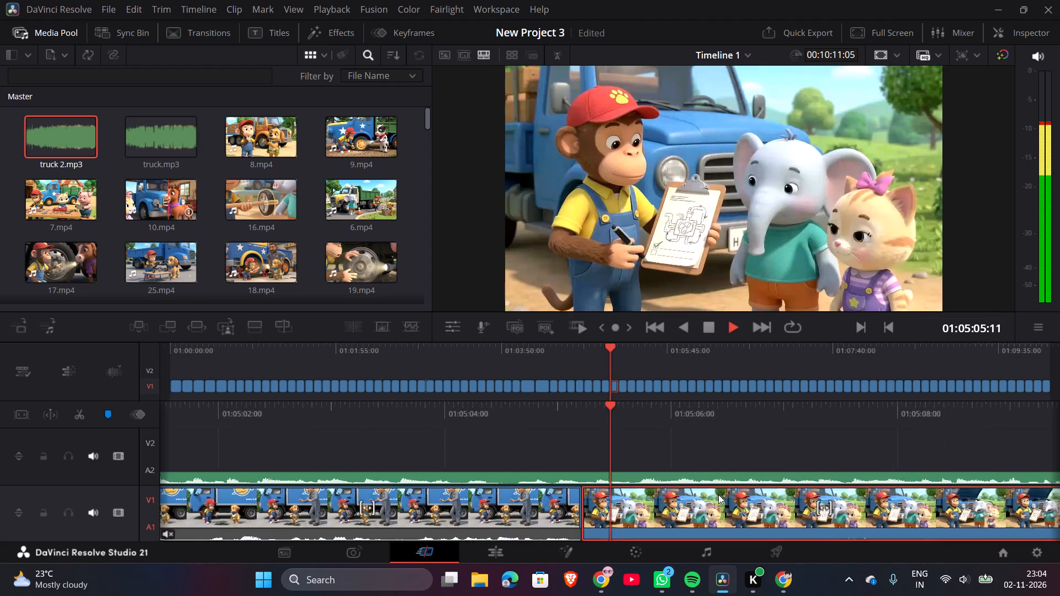
pyautogui.click(812, 103)
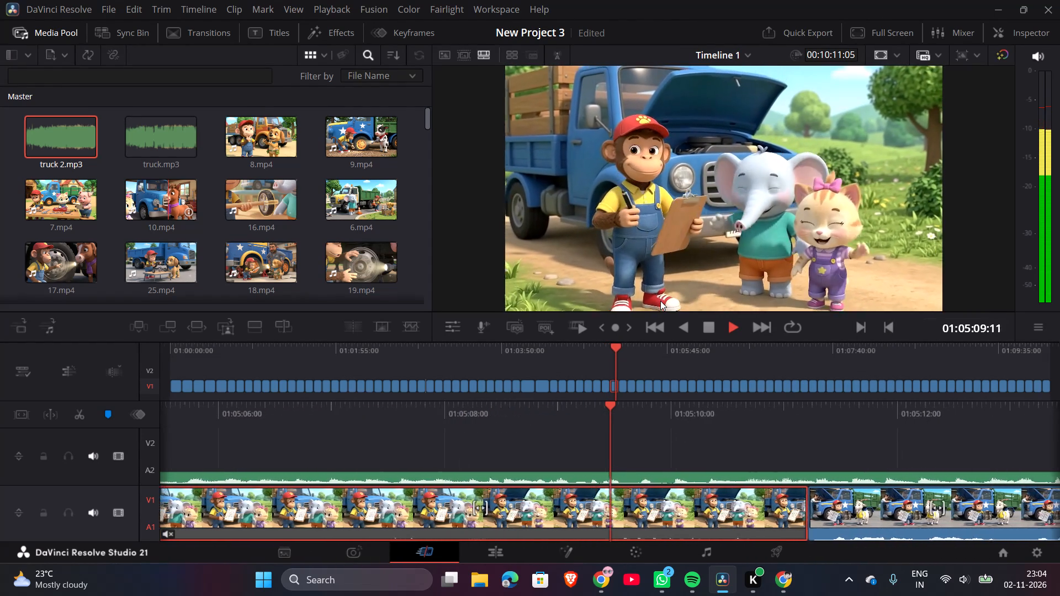
pyautogui.rightClick(765, 519)
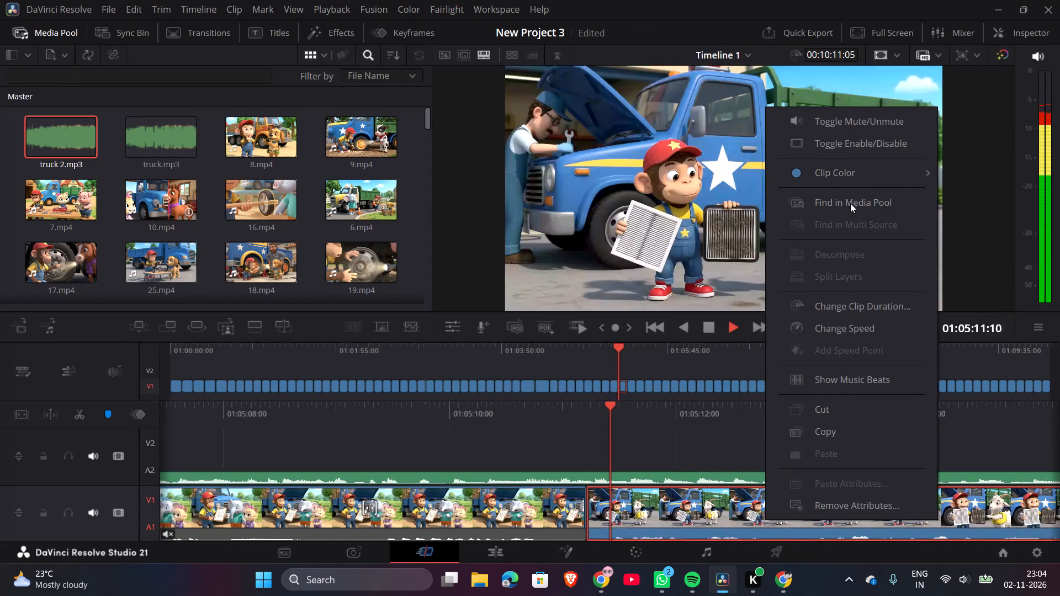
pyautogui.click(846, 129)
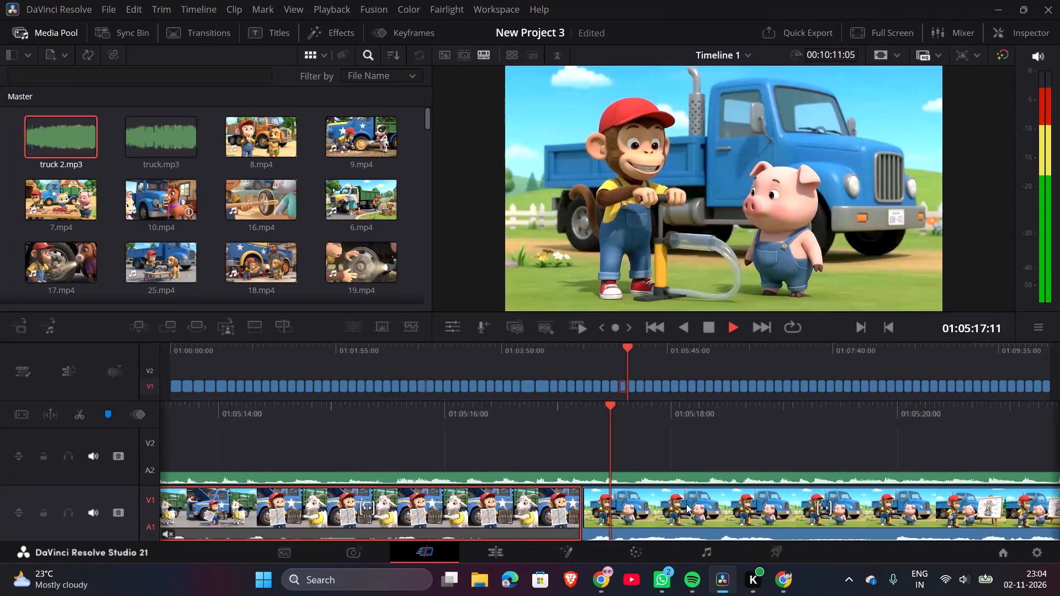
# Play onward and mute the clips of the pig with the hand pump, the elephant with the transparent engine, and the kitten with the picture cards.
pyautogui.rightClick(686, 504)
pyautogui.click(781, 105)
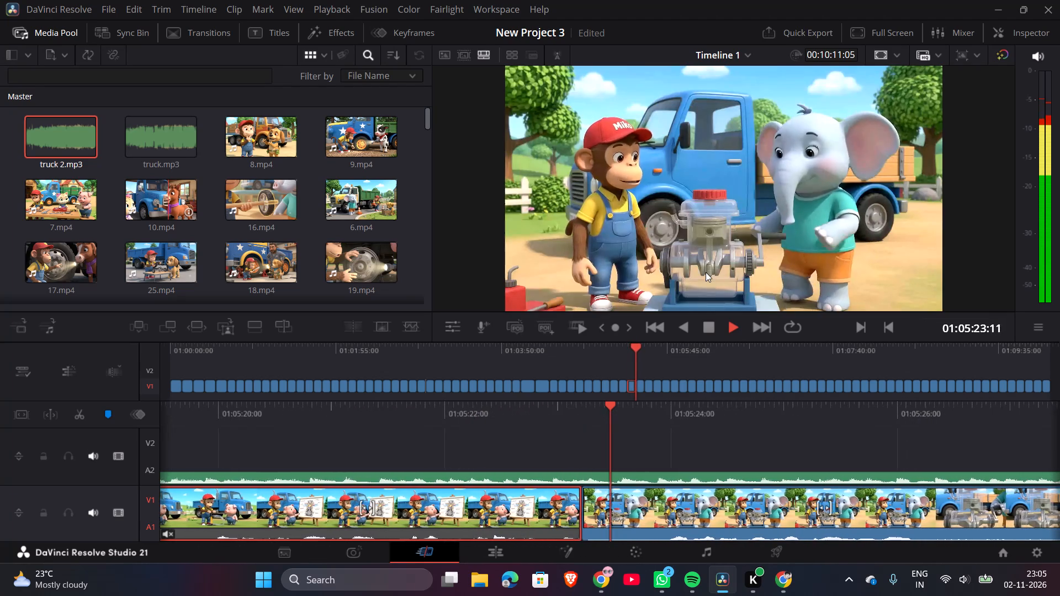
pyautogui.rightClick(654, 516)
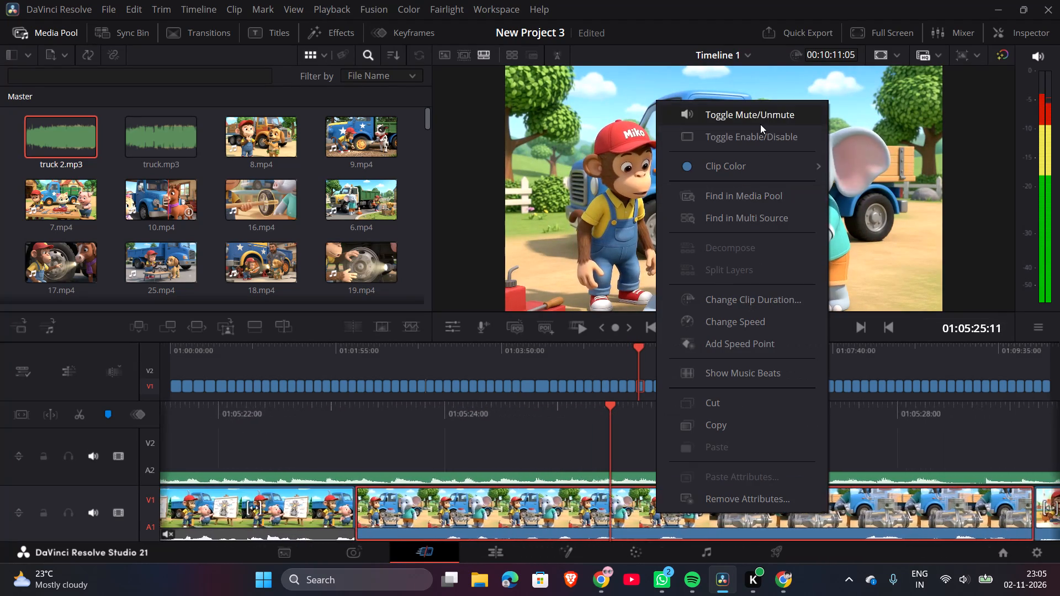
pyautogui.click(760, 124)
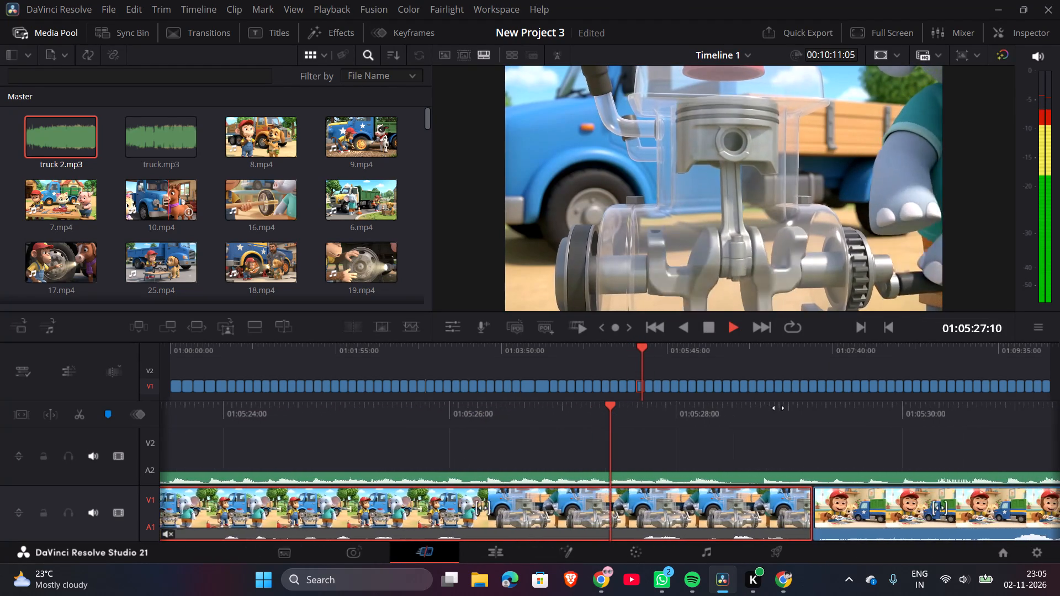
pyautogui.rightClick(785, 486)
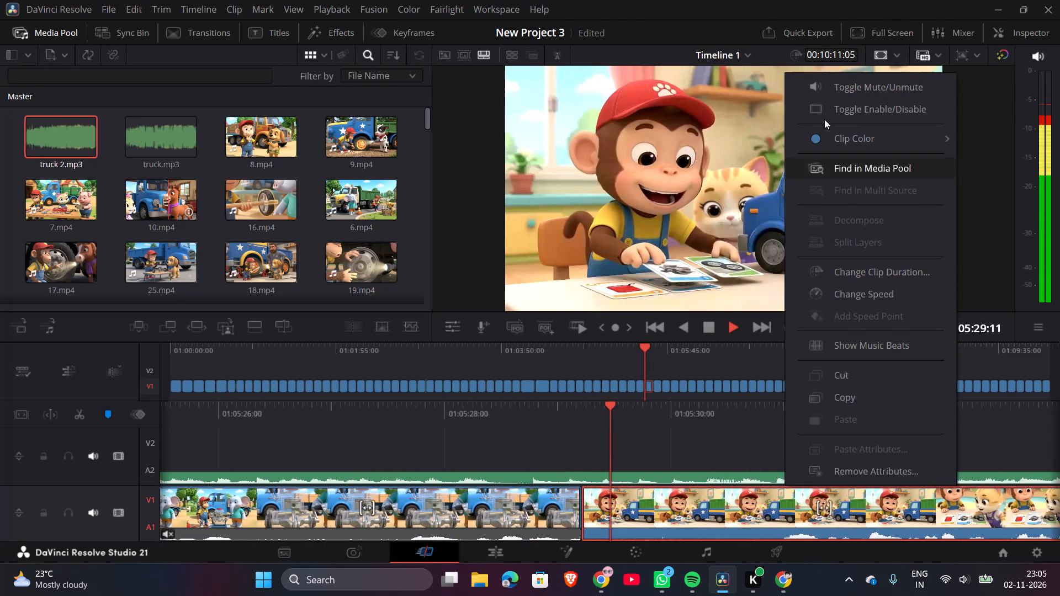
pyautogui.click(843, 92)
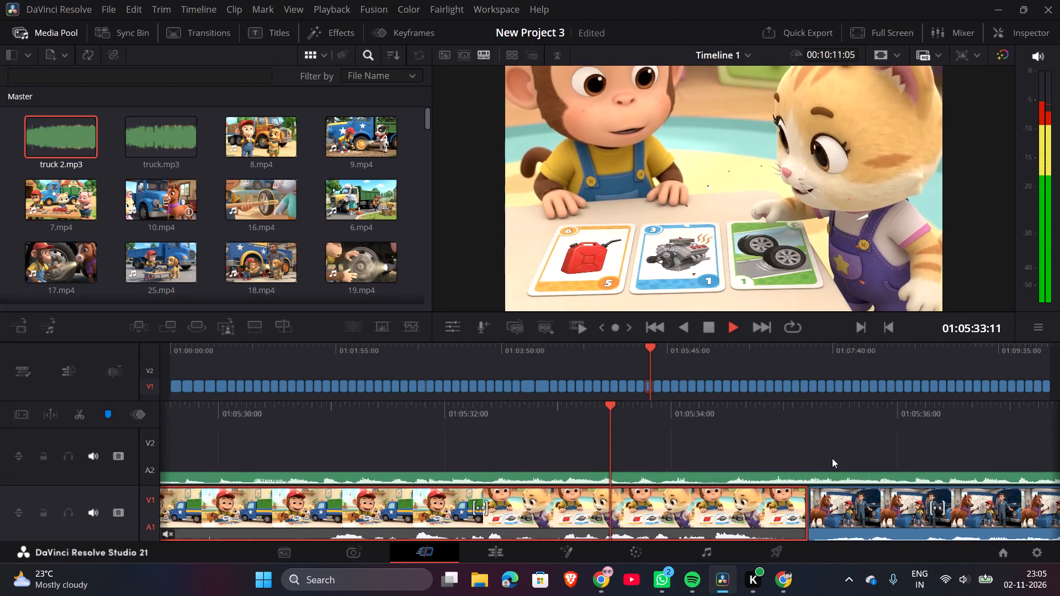
# Play onward and mute the clips of the horse with the mechanic, the elephant with the pulley model, and the puppy with the wooden gears.
pyautogui.rightClick(831, 504)
pyautogui.click(885, 108)
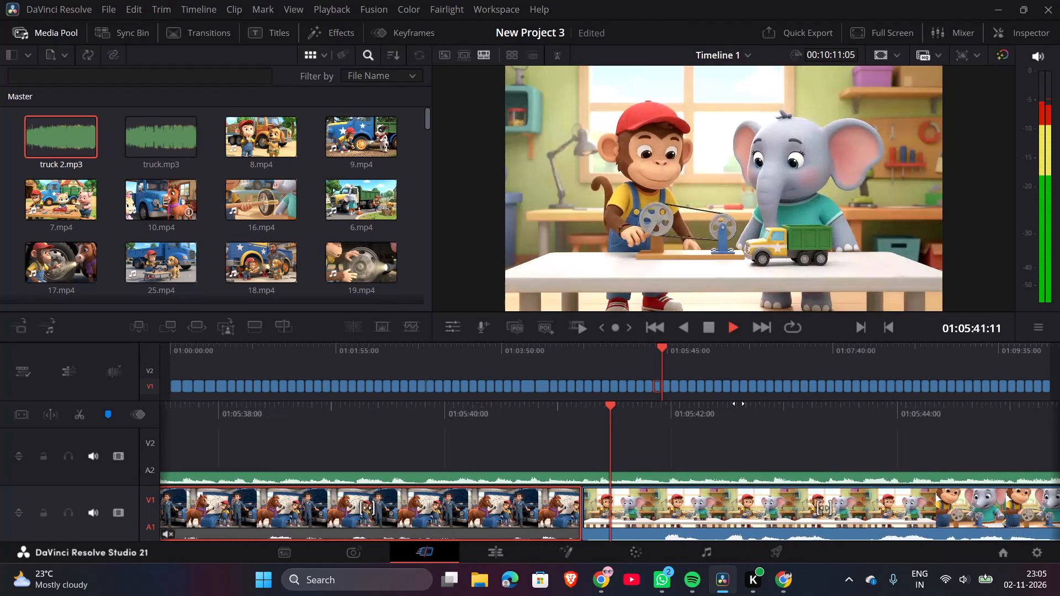
pyautogui.rightClick(638, 527)
pyautogui.click(770, 130)
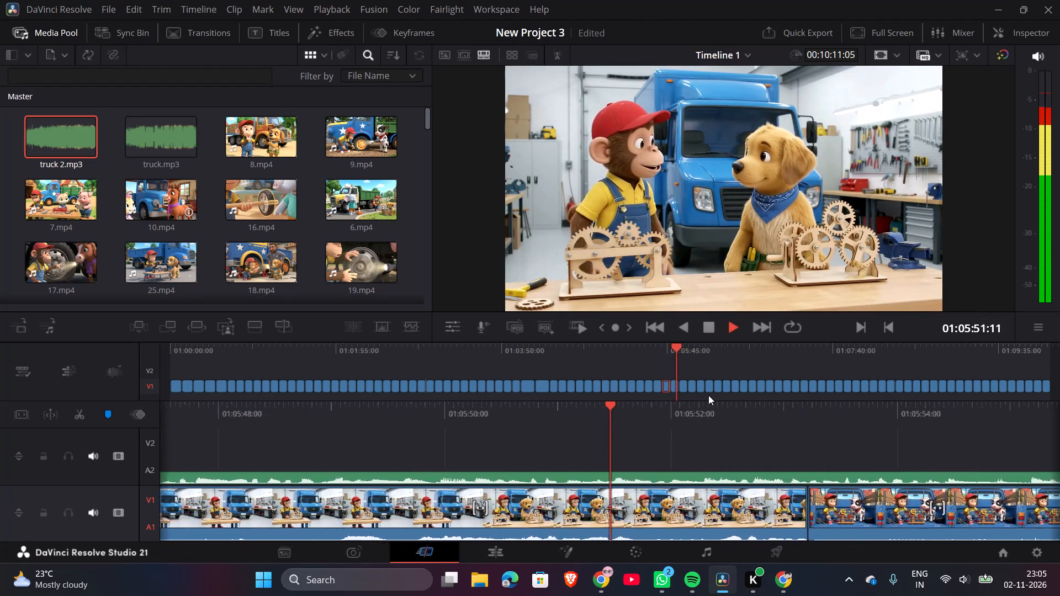
pyautogui.rightClick(569, 478)
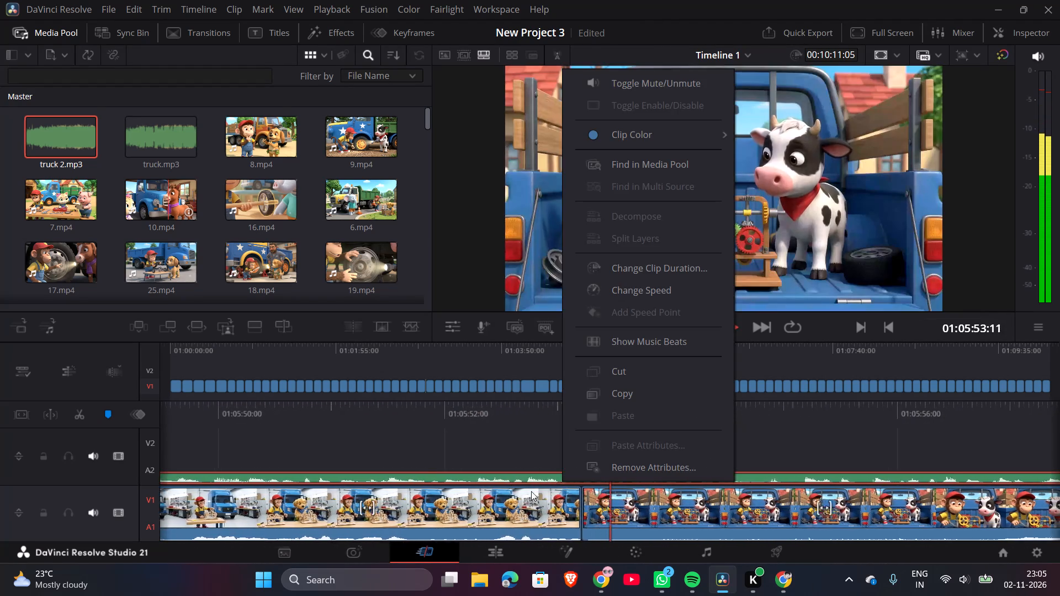
pyautogui.rightClick(531, 491)
pyautogui.click(686, 93)
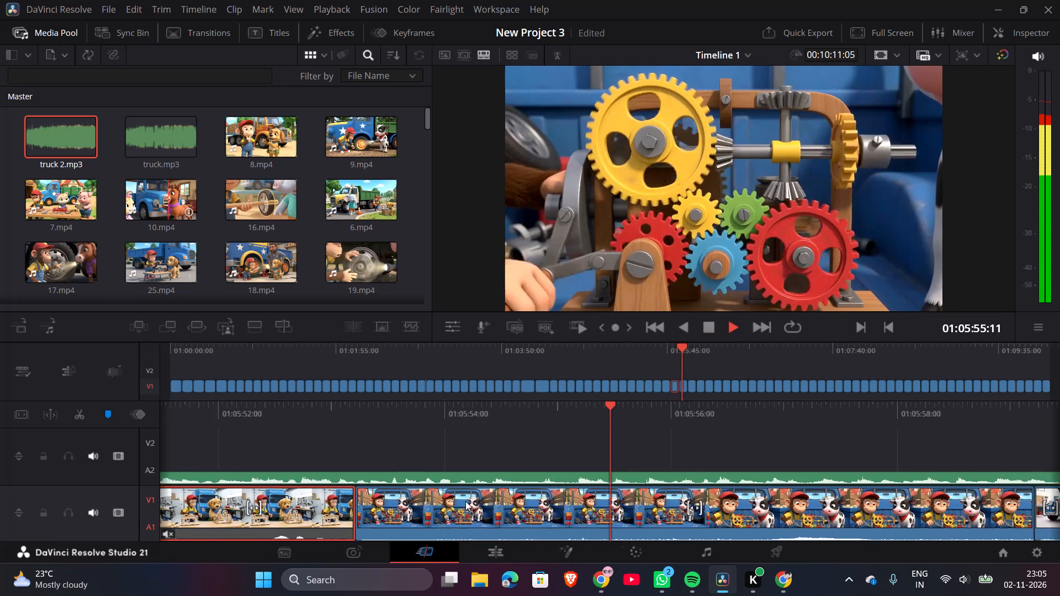
# Mute the clips of the cow with the coloured gears, the monkey's checklist at the blue truck, and the pig beside the blue pickup.
pyautogui.rightClick(465, 501)
pyautogui.click(605, 105)
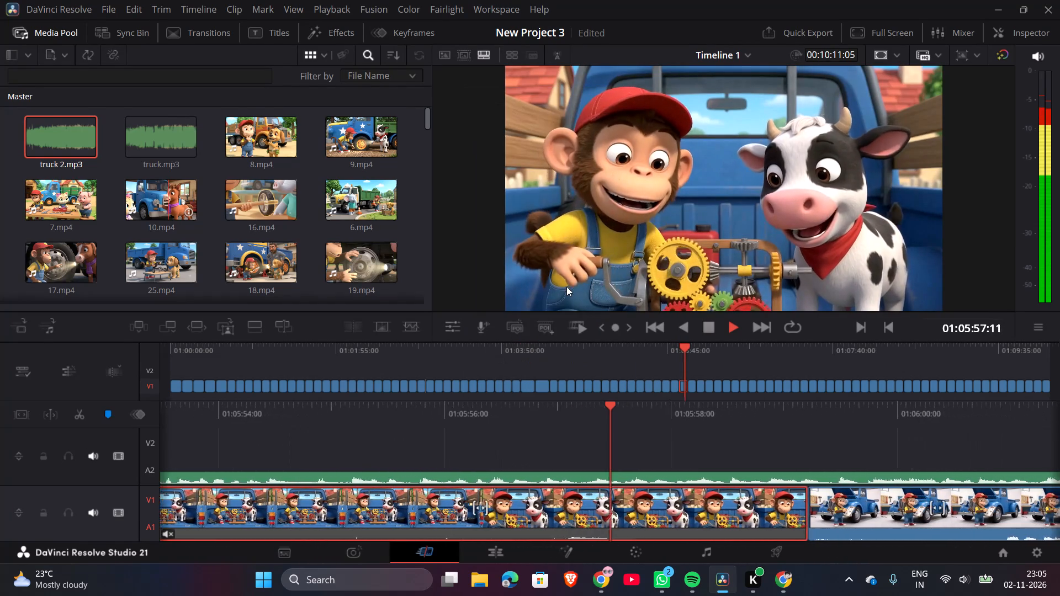
pyautogui.rightClick(775, 515)
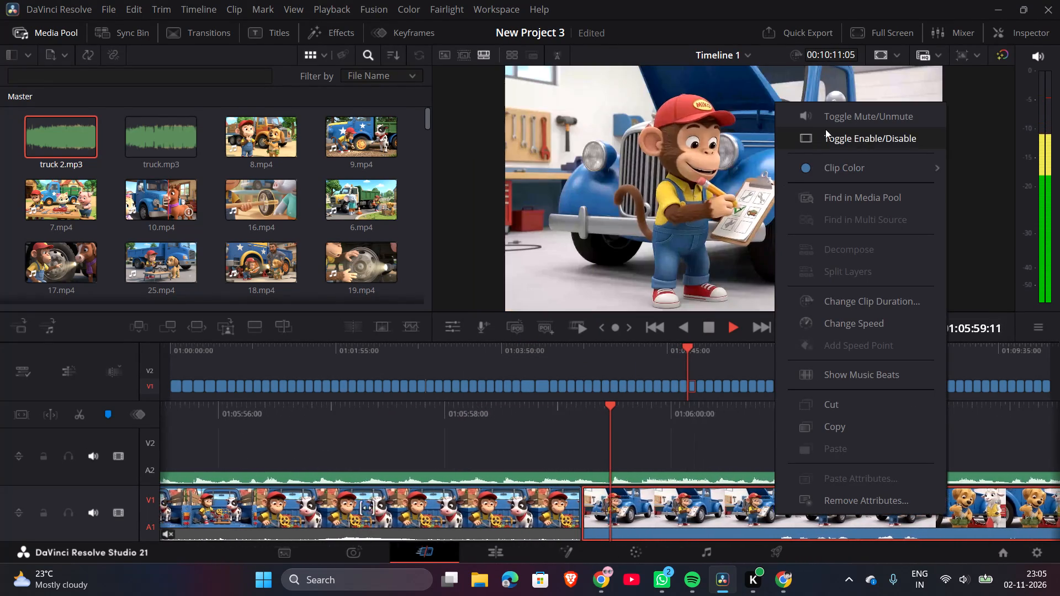
pyautogui.click(829, 119)
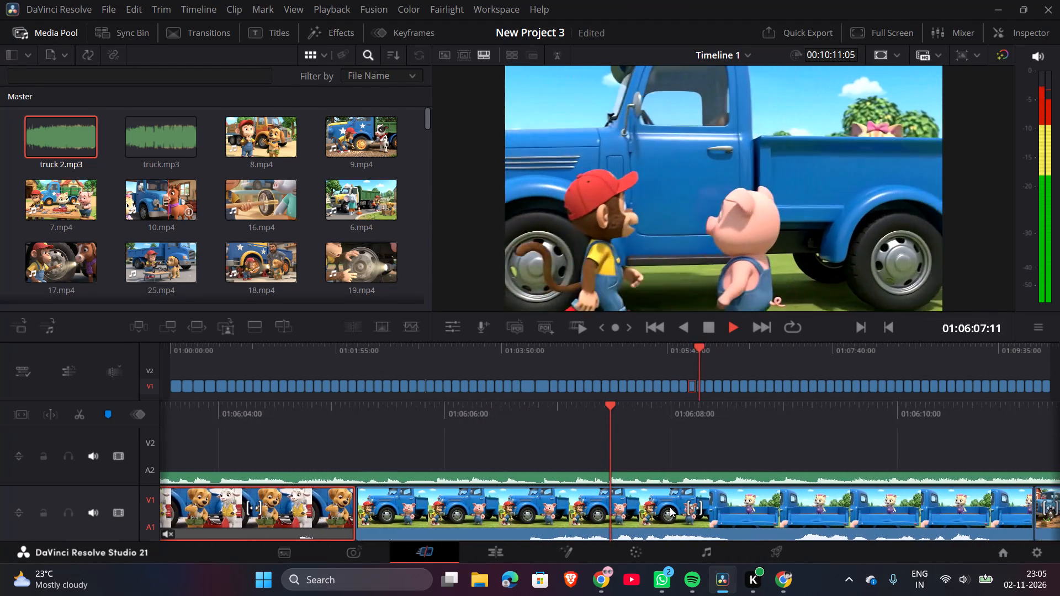
pyautogui.rightClick(670, 507)
pyautogui.click(791, 113)
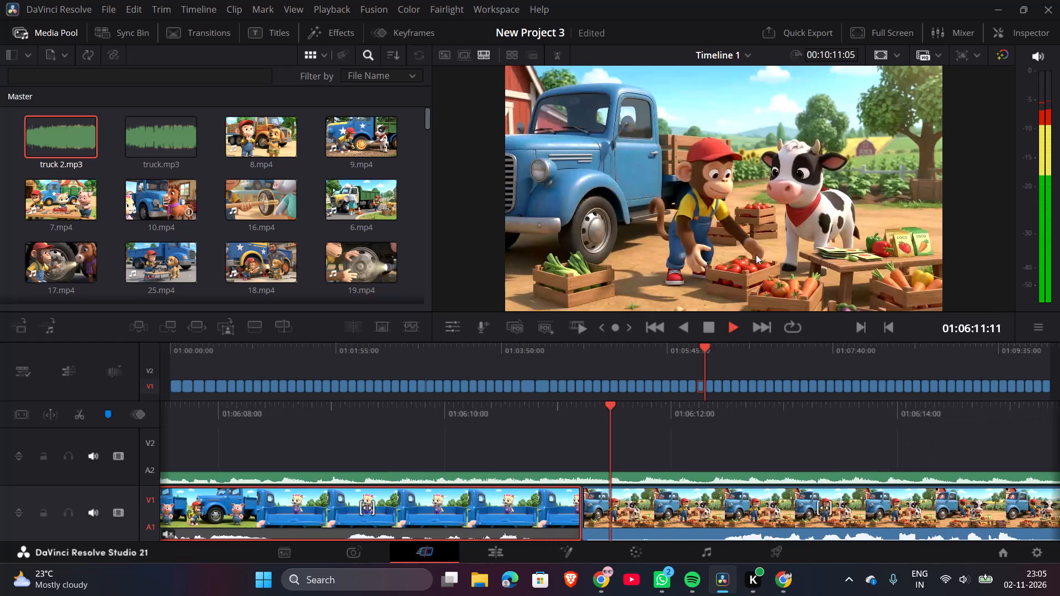
# Play onward and mute the clips of the cow with the tomato crates, the cabbage crates by the blue truck, and the balance scale.
pyautogui.rightClick(632, 502)
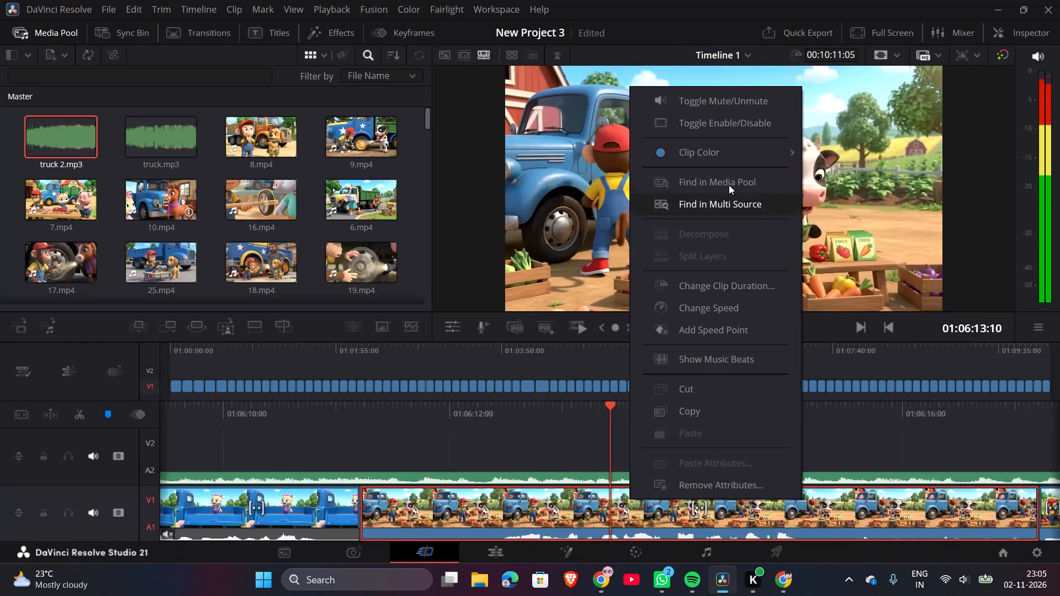
pyautogui.click(739, 98)
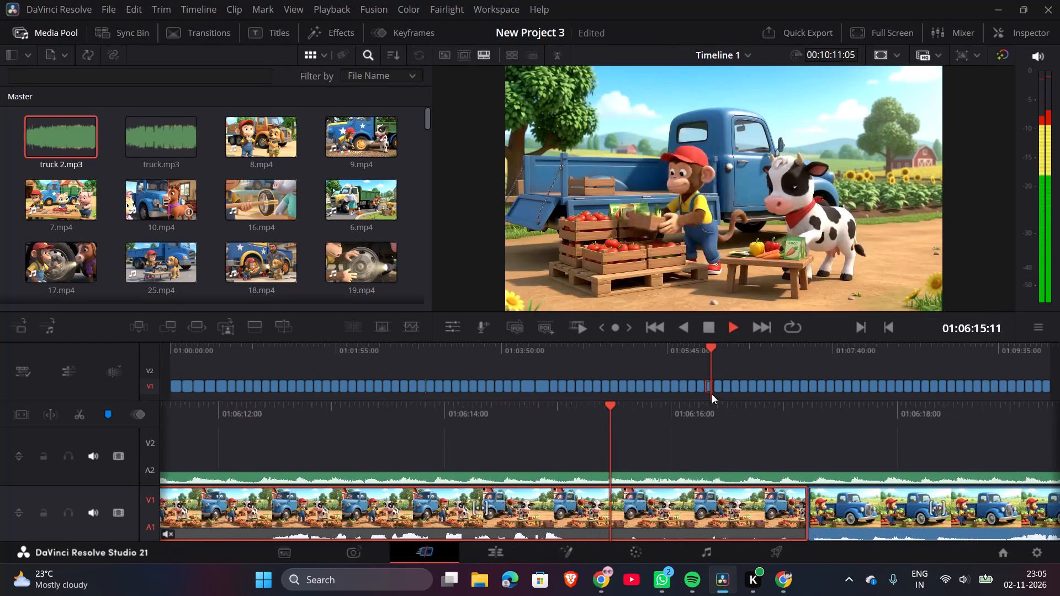
pyautogui.rightClick(776, 521)
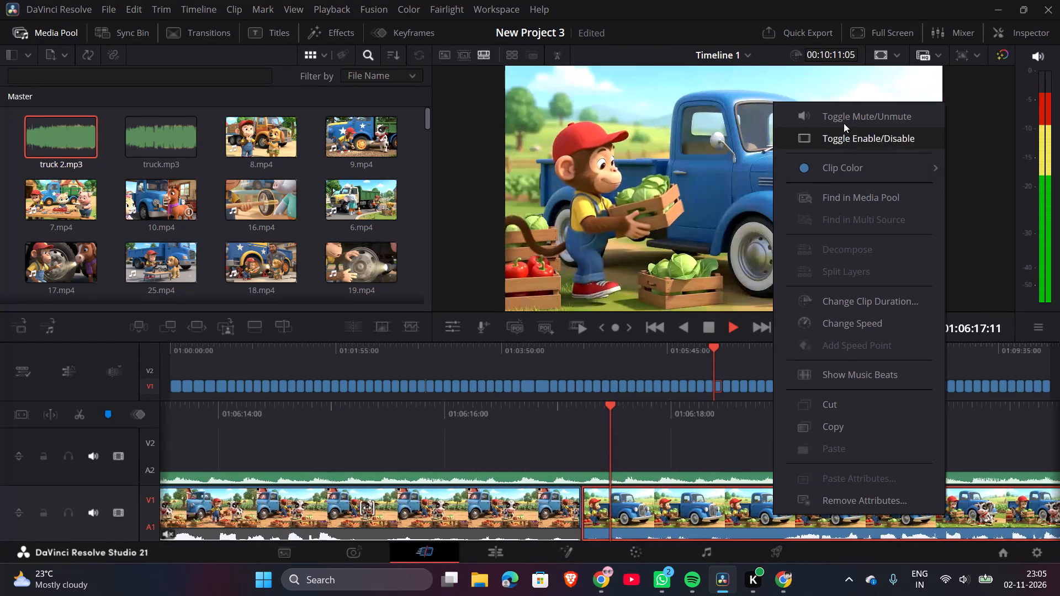
pyautogui.click(845, 116)
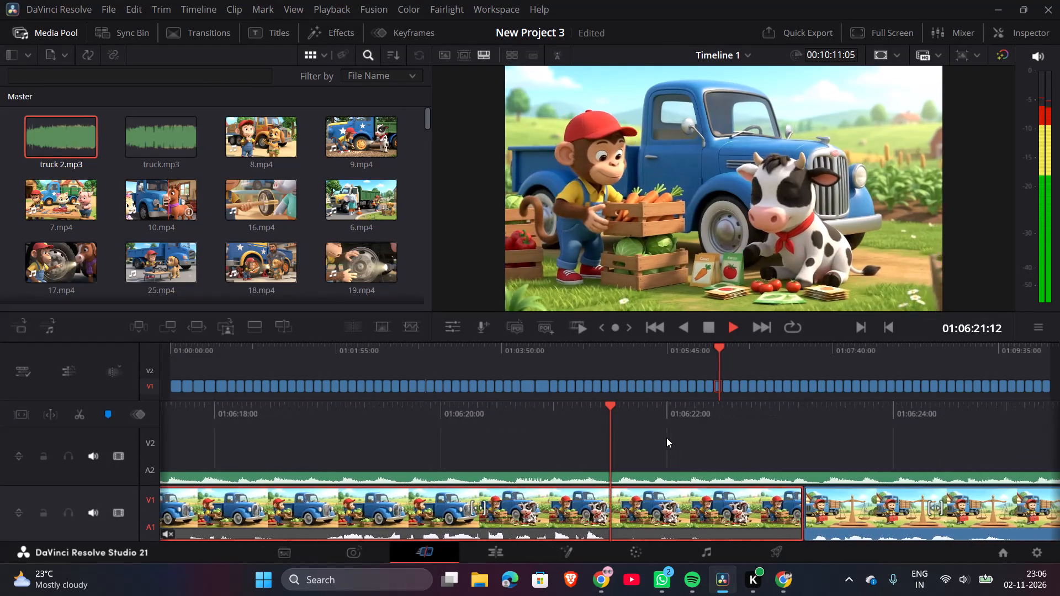
pyautogui.rightClick(740, 513)
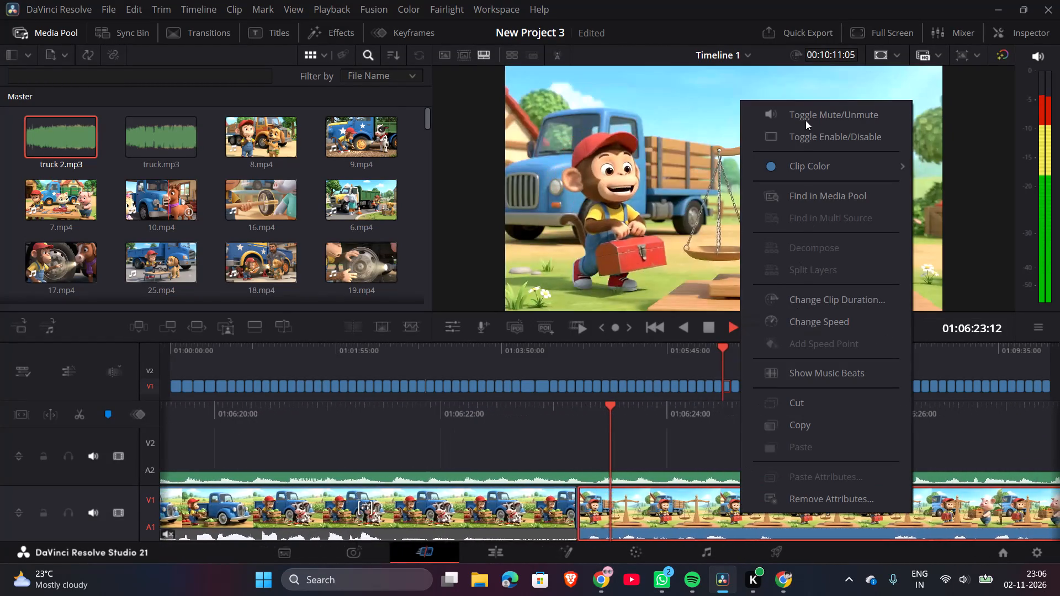
pyautogui.click(805, 119)
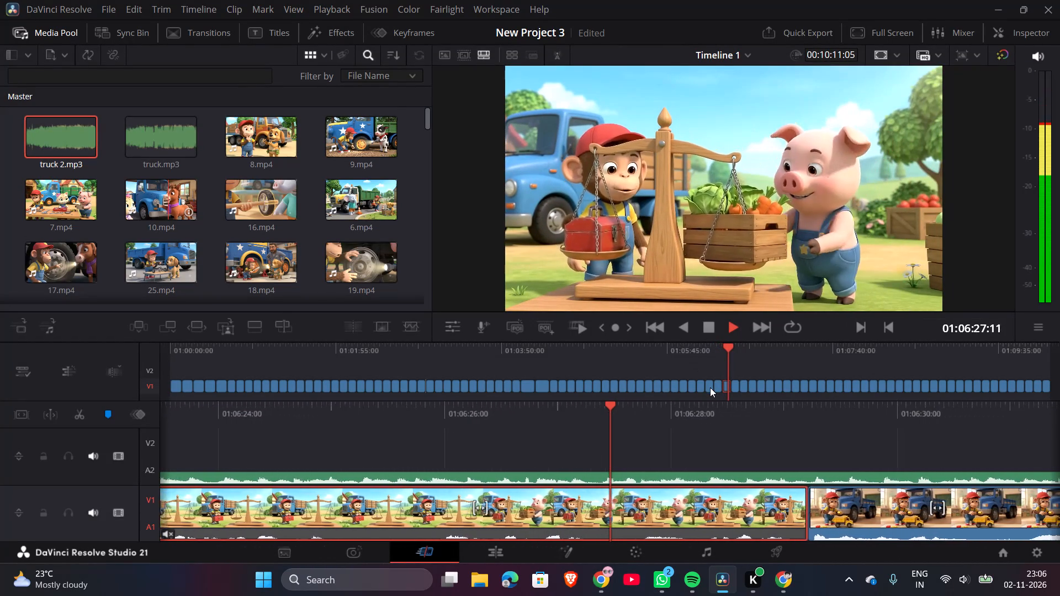
# Mute the clips of the yellow toy dump trucks, the horse with the toy trucks on boards, and the cow at the green truck.
pyautogui.rightClick(737, 508)
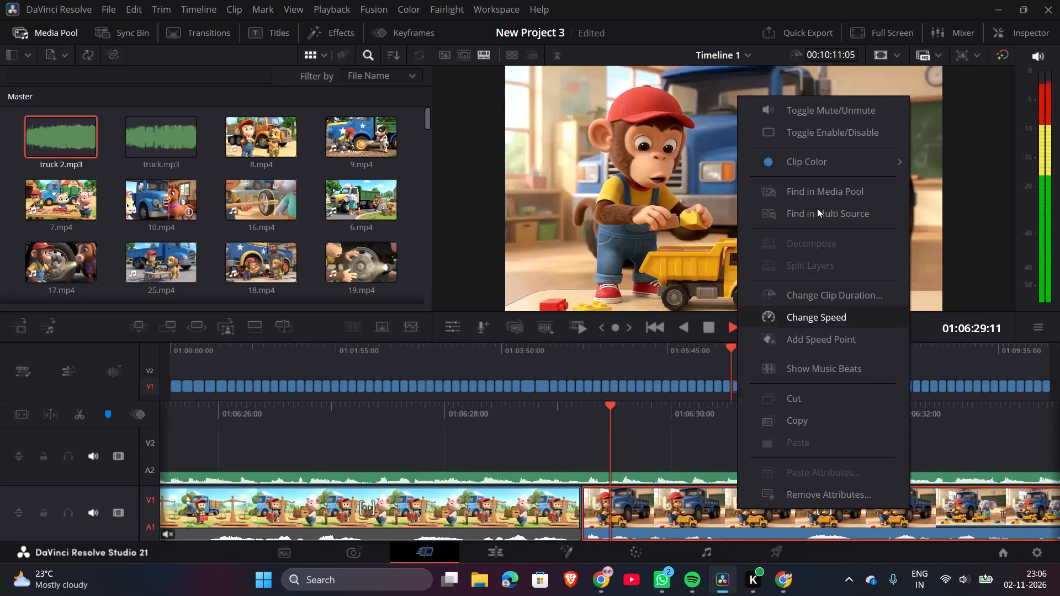
pyautogui.click(824, 118)
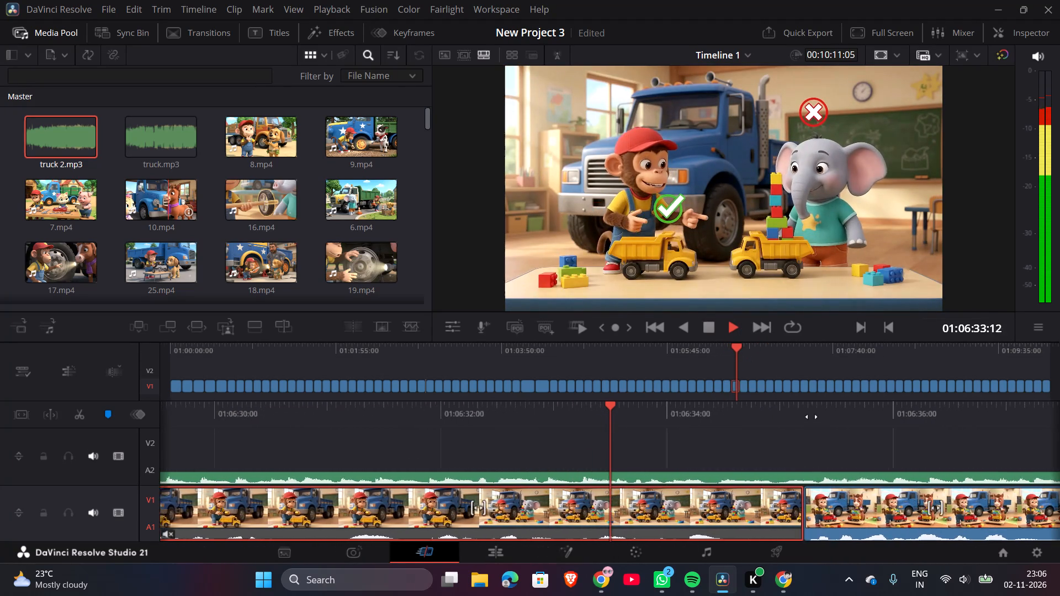
pyautogui.rightClick(792, 496)
pyautogui.click(856, 98)
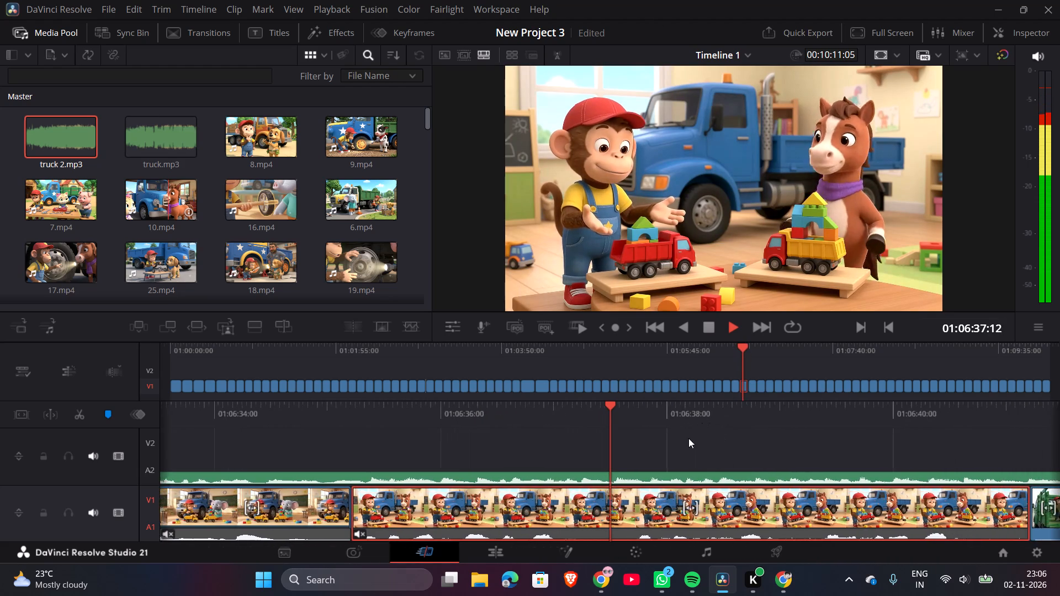
pyautogui.rightClick(900, 504)
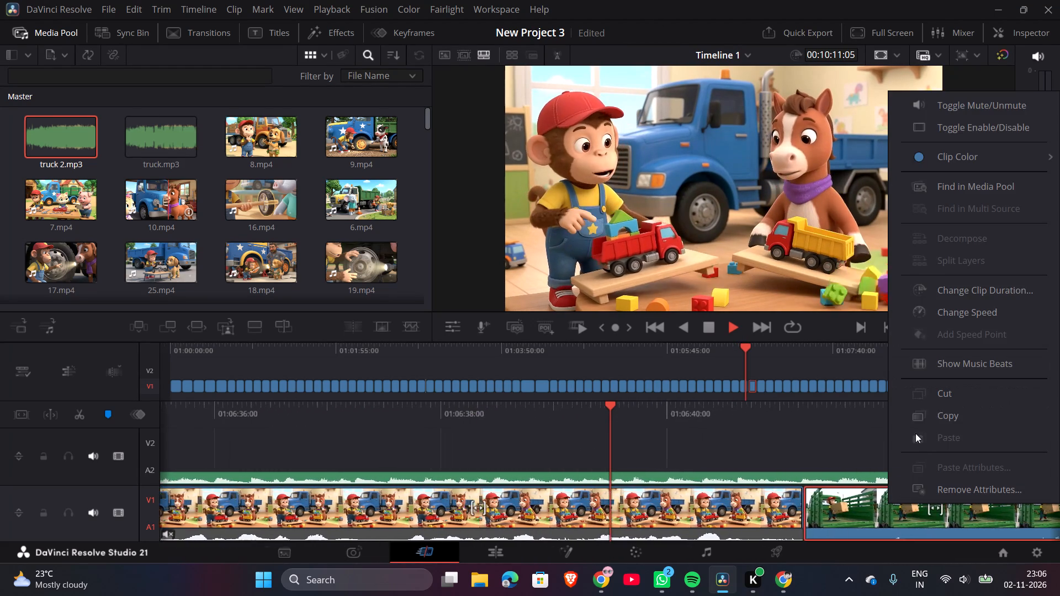
pyautogui.click(947, 109)
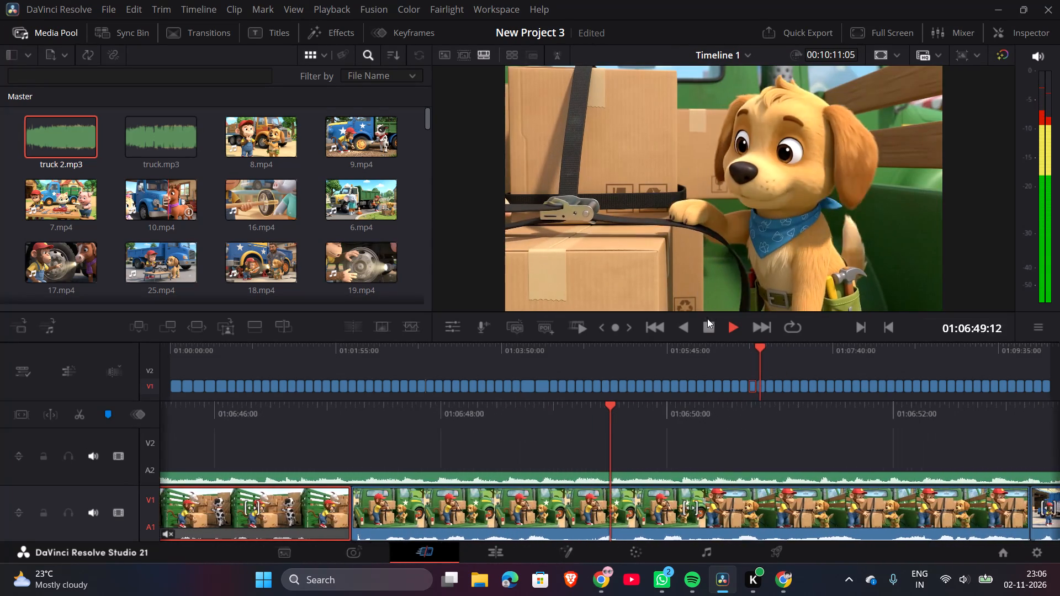
# Pause playback to mute the clip of the puppy with the strapped boxes, and resume to mute the elephant at the blue box truck.
pyautogui.click(707, 318)
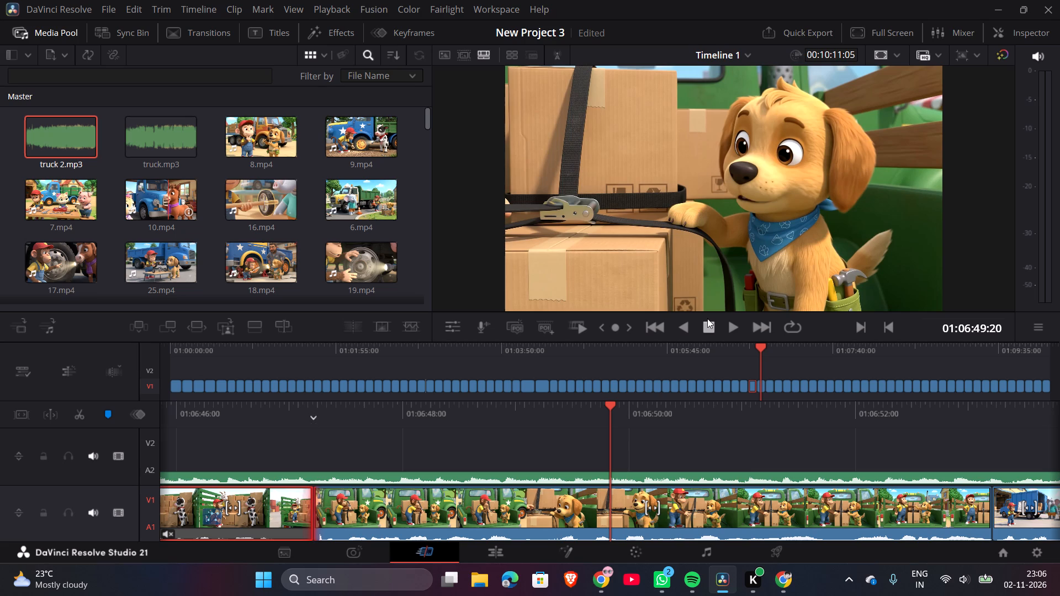
pyautogui.rightClick(601, 521)
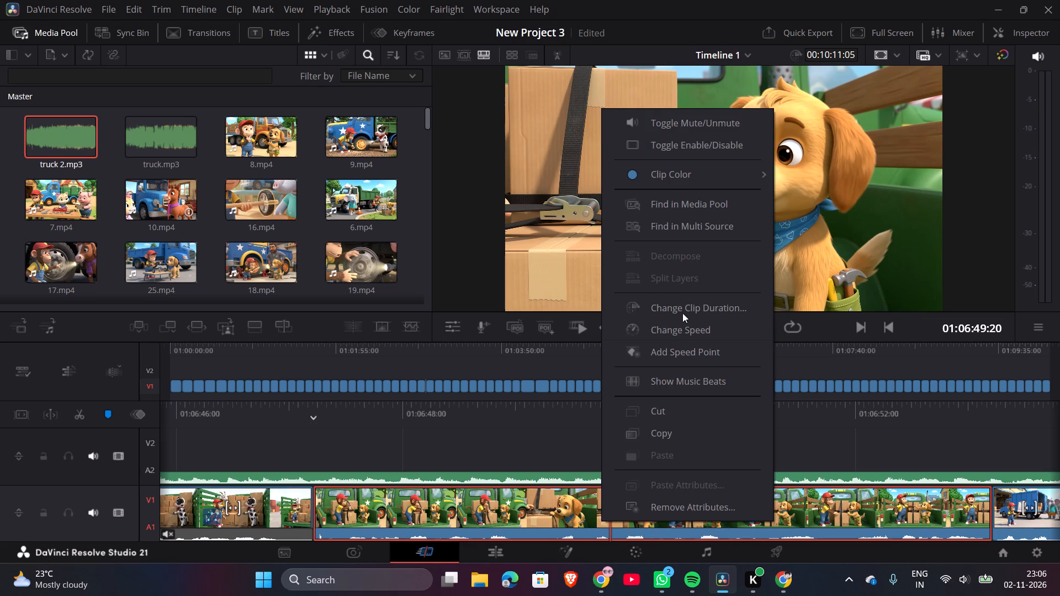
pyautogui.click(717, 126)
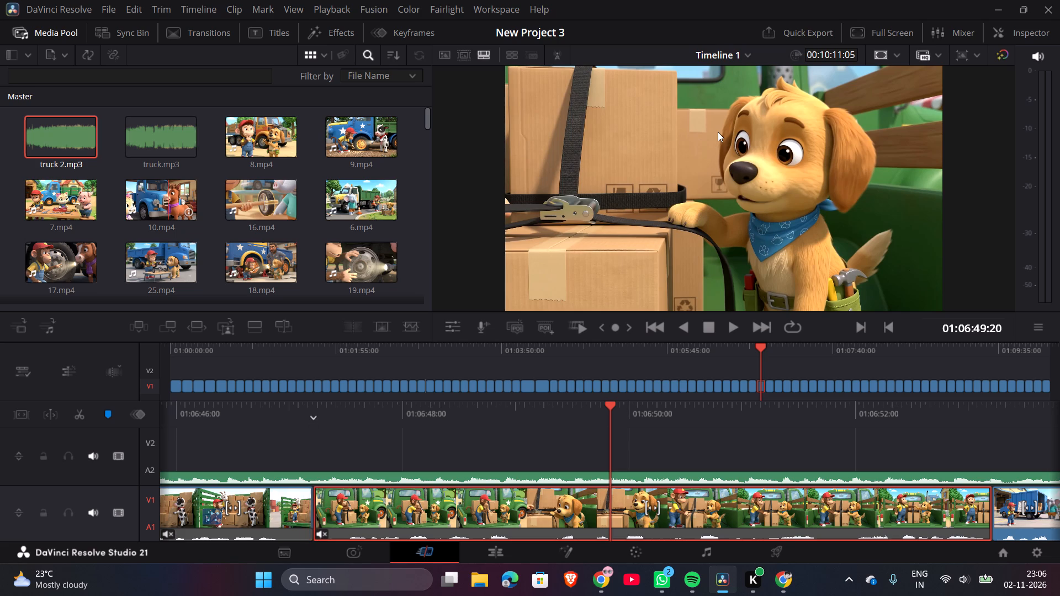
pyautogui.click(738, 322)
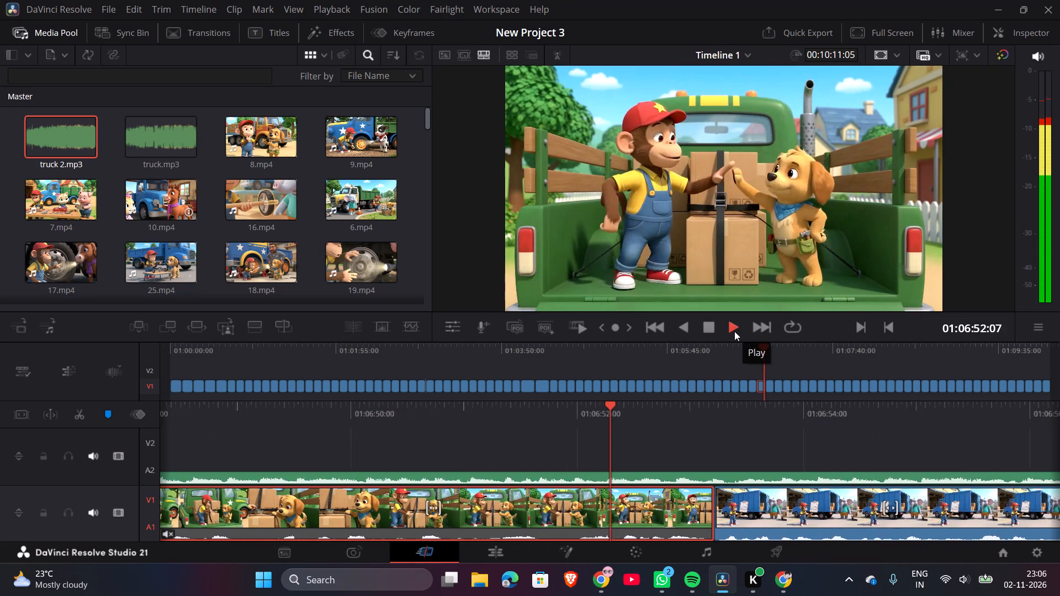
pyautogui.rightClick(707, 528)
pyautogui.click(750, 130)
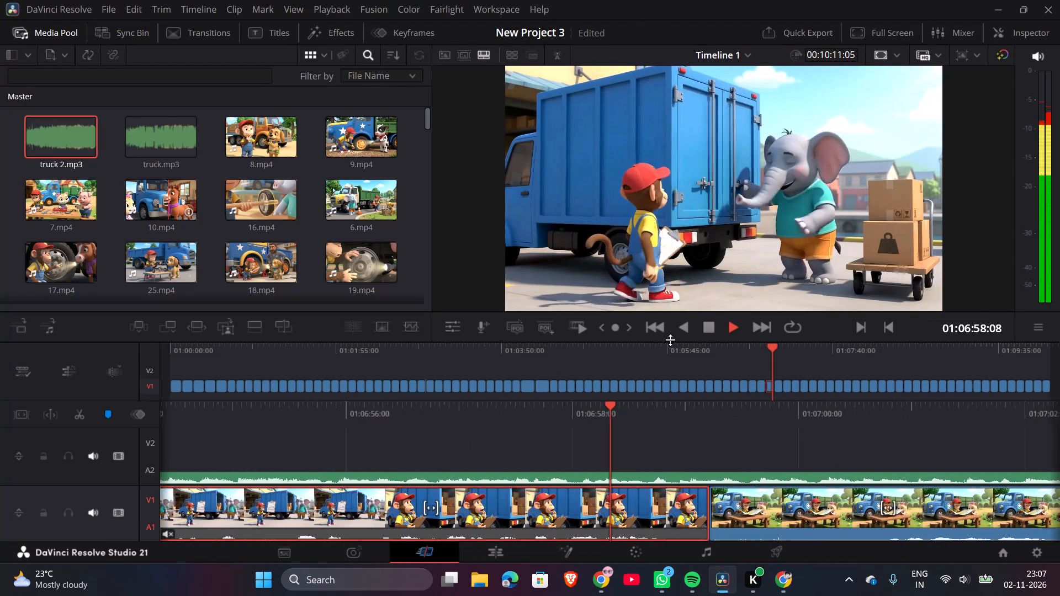
# Mute the clips of the kitten with the map by the blue truck and the pig and puppy beside the truck of strapped boxes.
pyautogui.rightClick(706, 534)
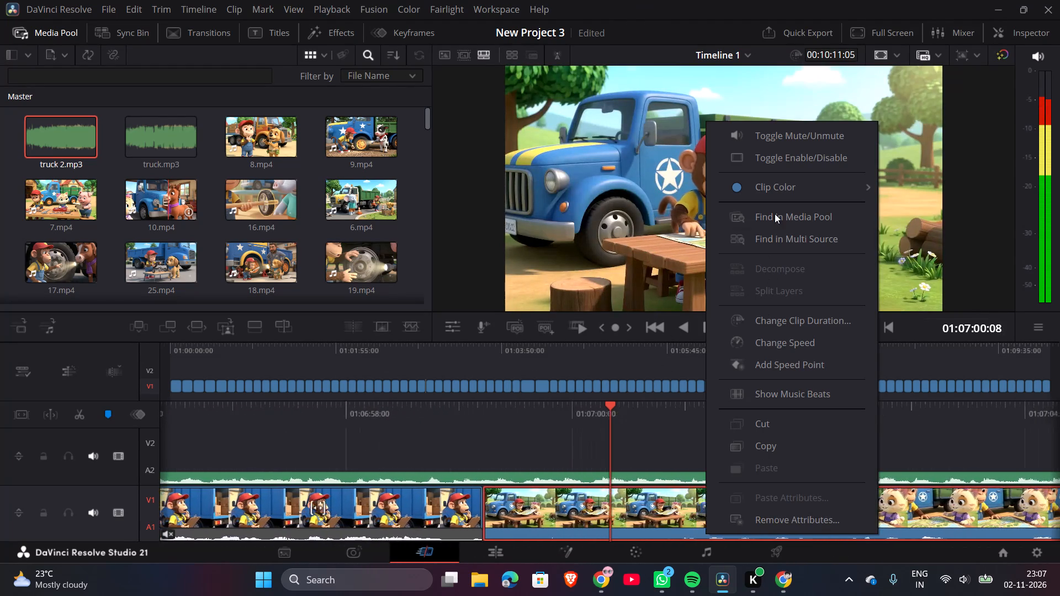
pyautogui.click(785, 142)
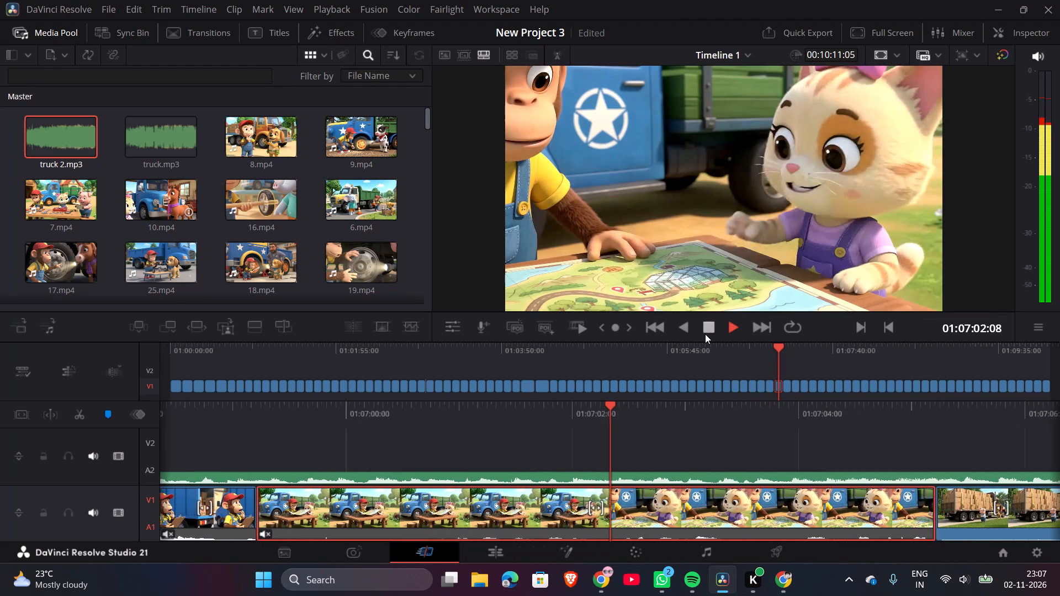
pyautogui.rightClick(782, 512)
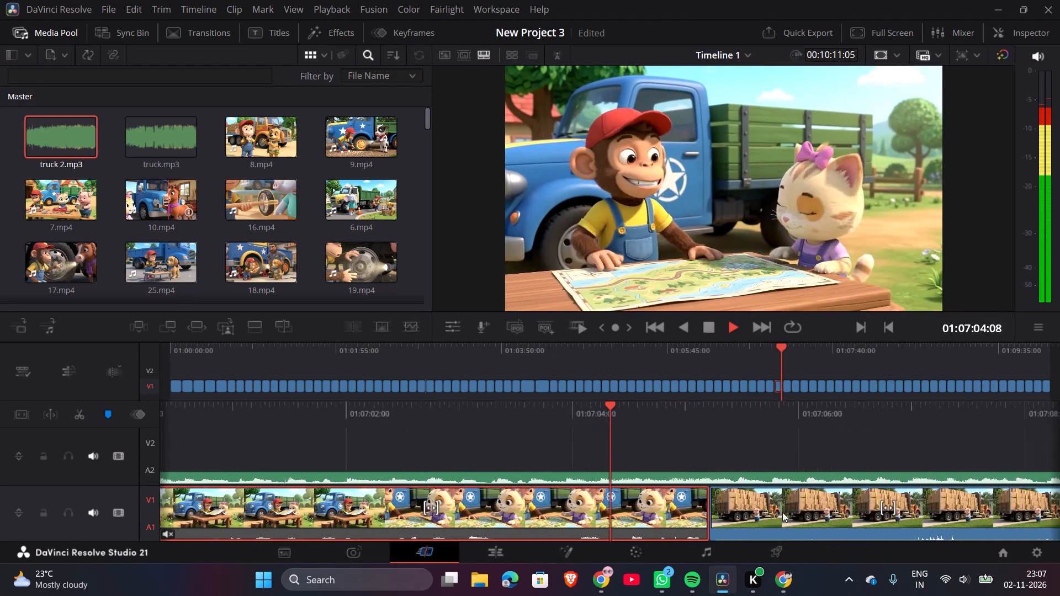
pyautogui.click(859, 116)
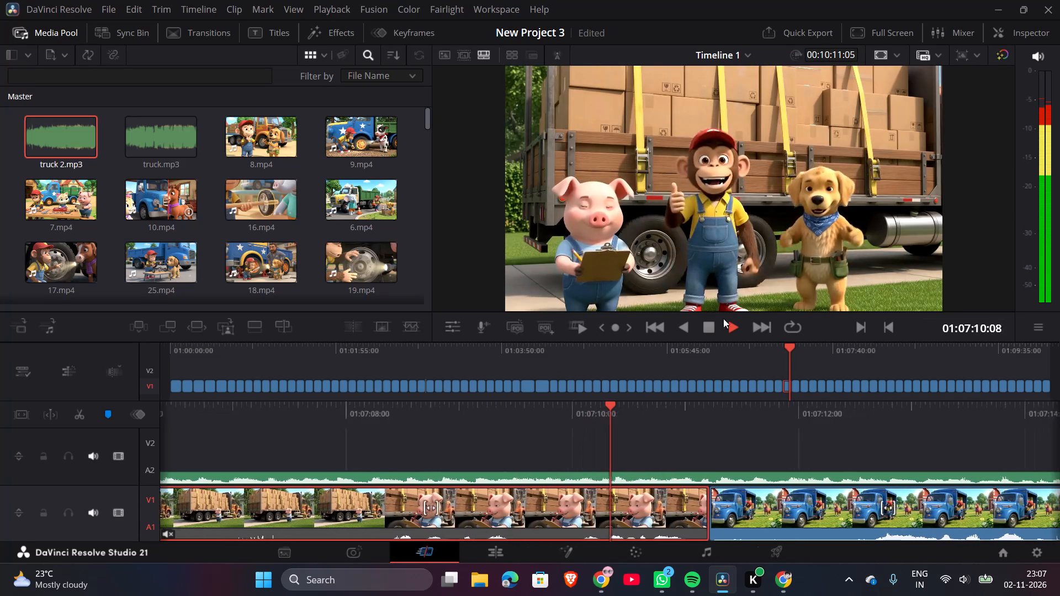
# Pause playback to mute the clip of the monkey adjusting the blue truck's side mirror, and resume playing.
pyautogui.click(710, 326)
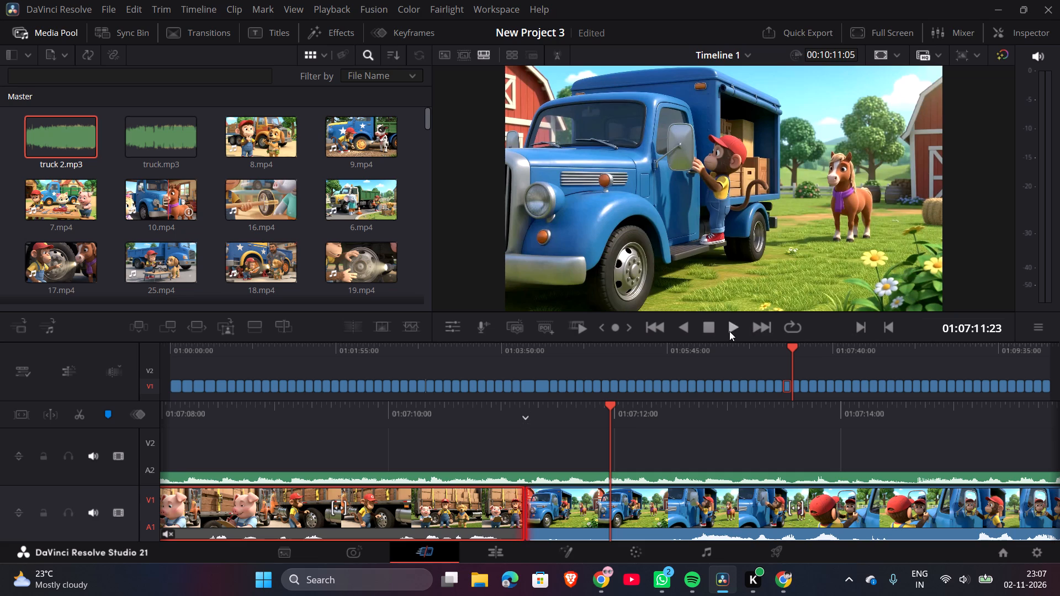
pyautogui.click(729, 331)
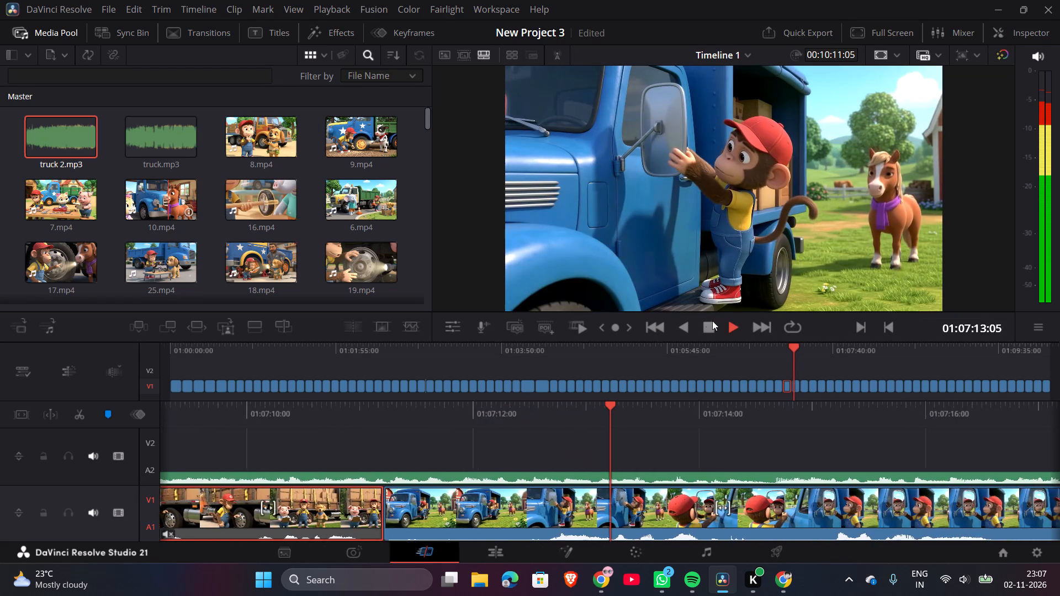
pyautogui.click(713, 321)
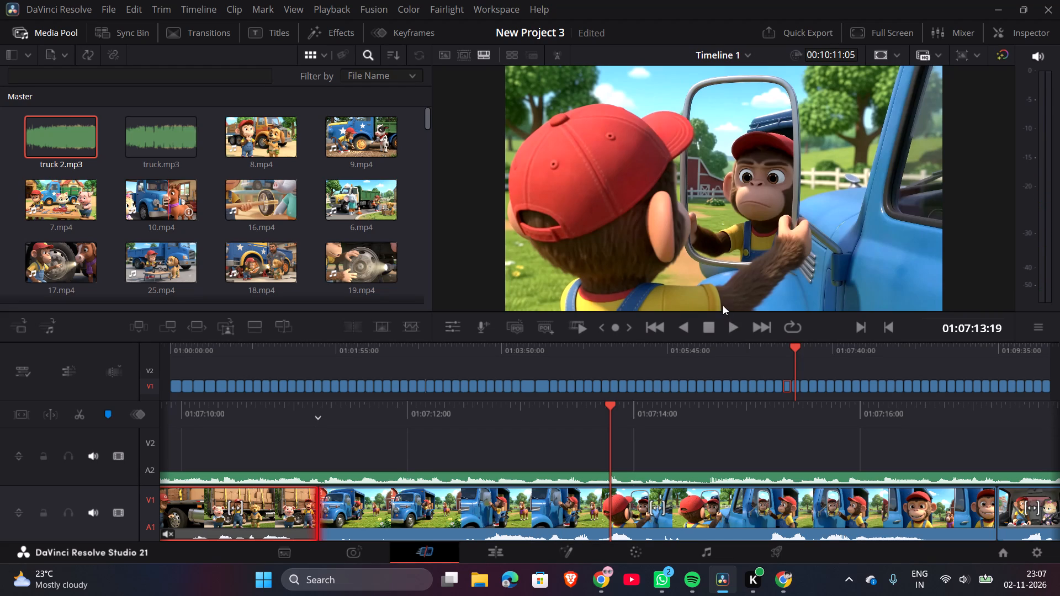
pyautogui.rightClick(675, 507)
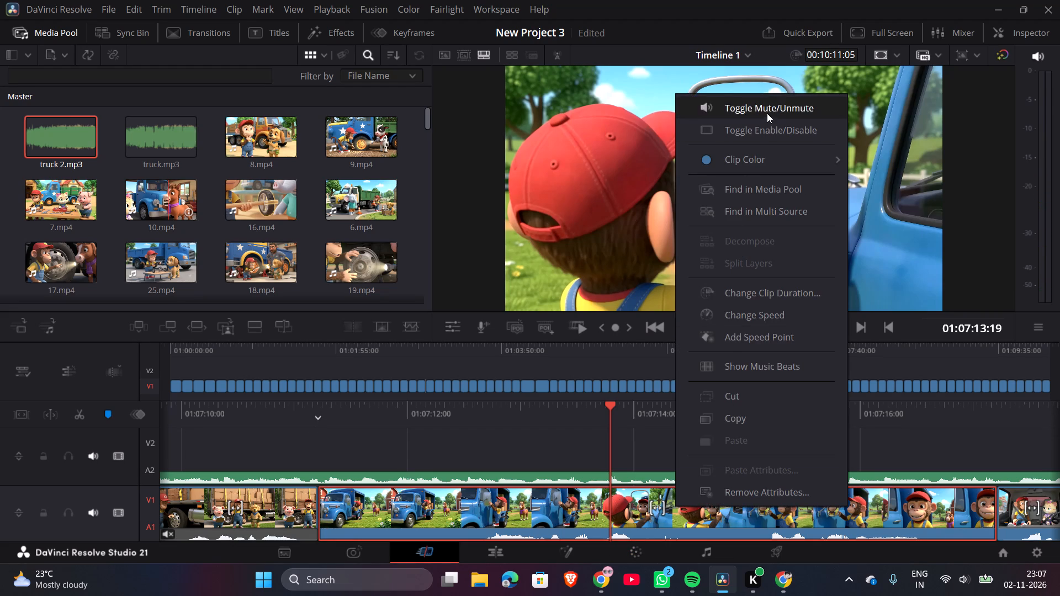
pyautogui.click(767, 113)
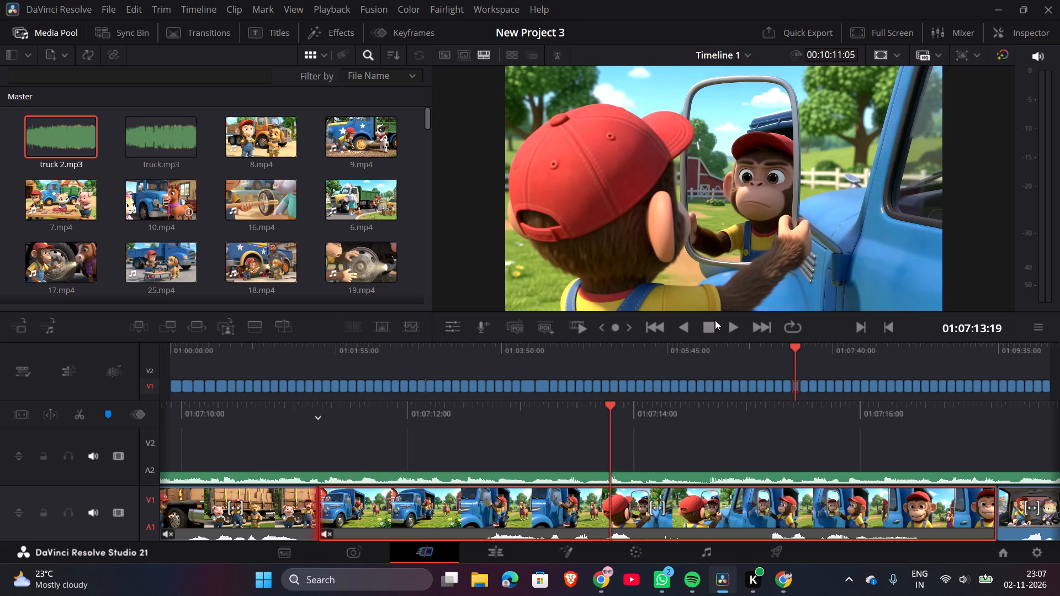
pyautogui.click(732, 320)
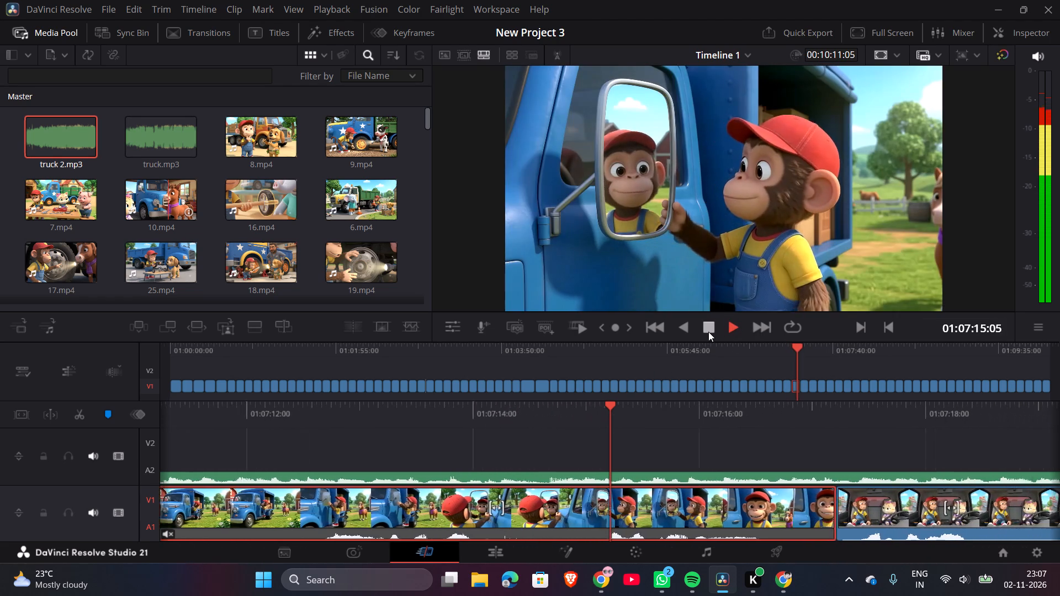
# Mute the in-cab clips of the kitten with the seat belt, the puppy beside the driving monkey, and the cow beside the driving monkey.
pyautogui.rightClick(750, 524)
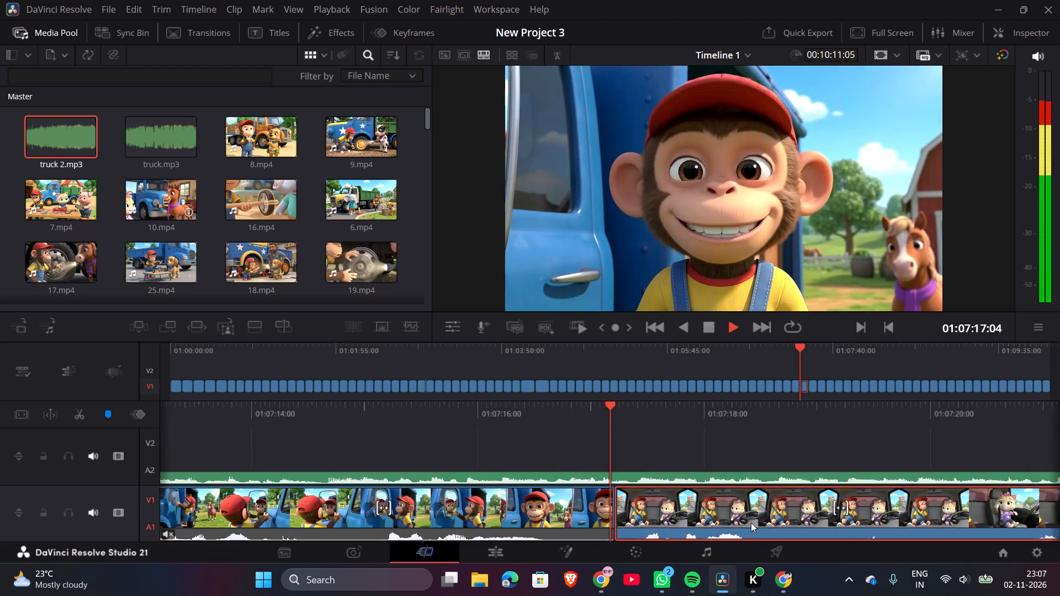
pyautogui.click(846, 118)
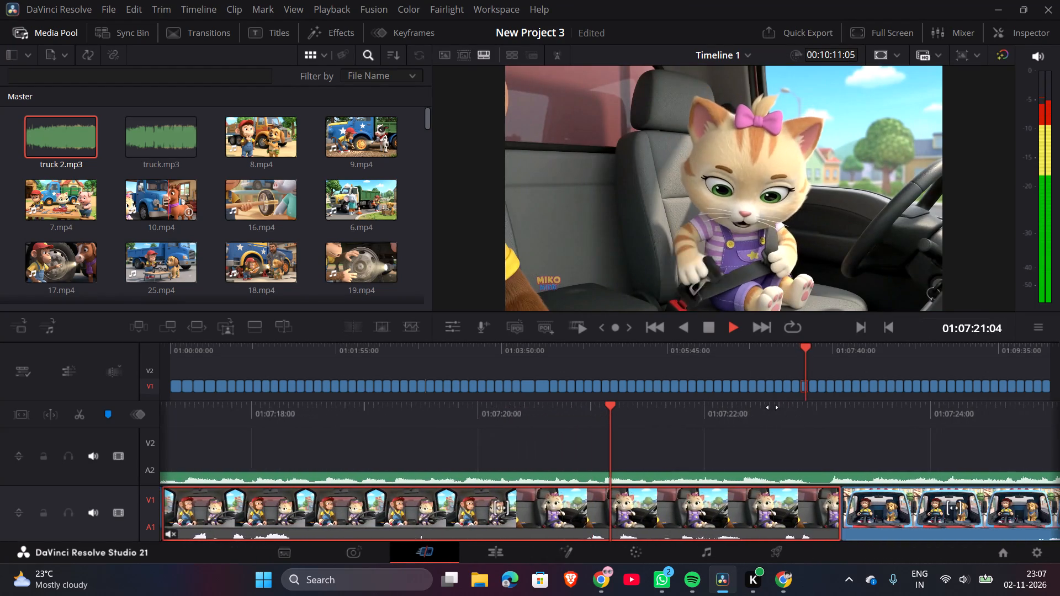
pyautogui.rightClick(751, 501)
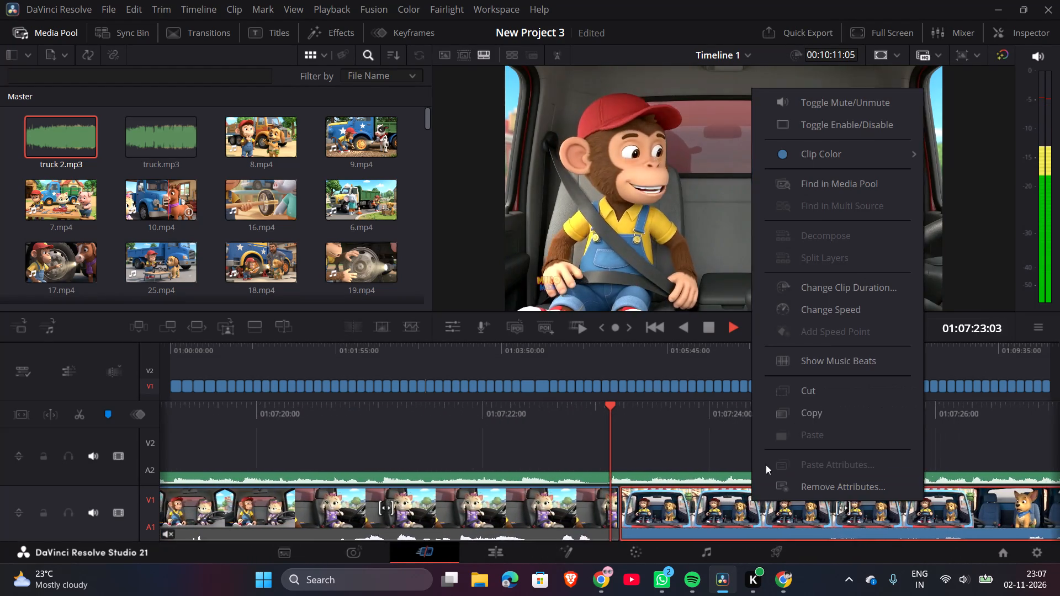
pyautogui.click(830, 109)
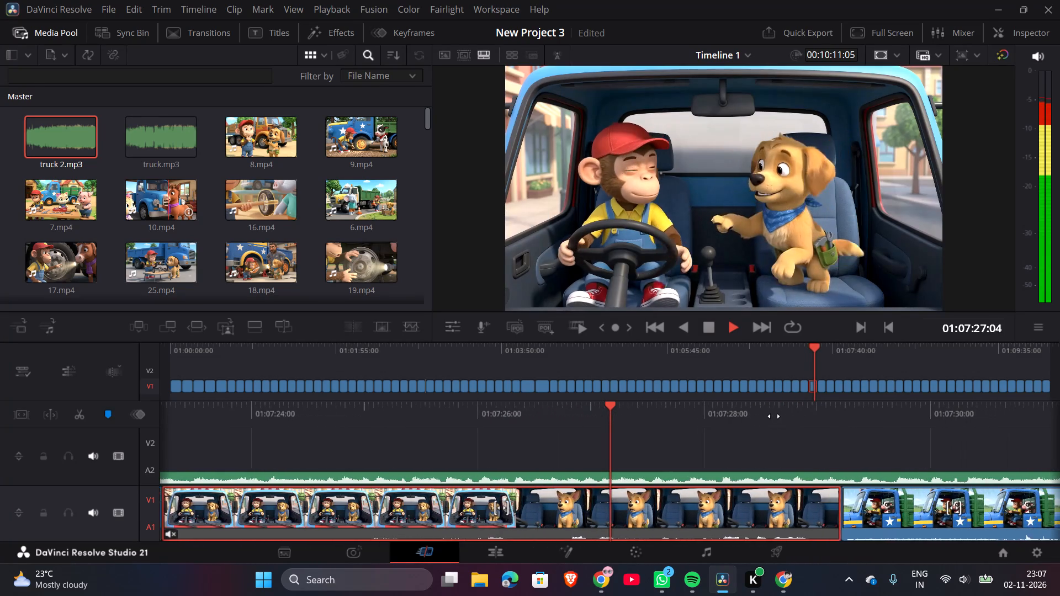
pyautogui.rightClick(799, 510)
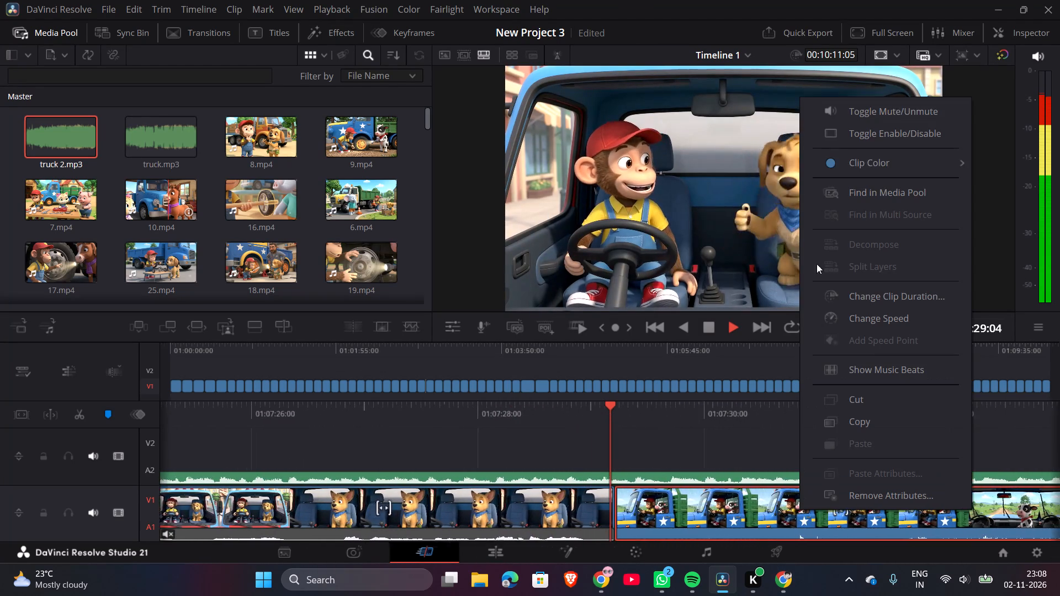
pyautogui.click(907, 105)
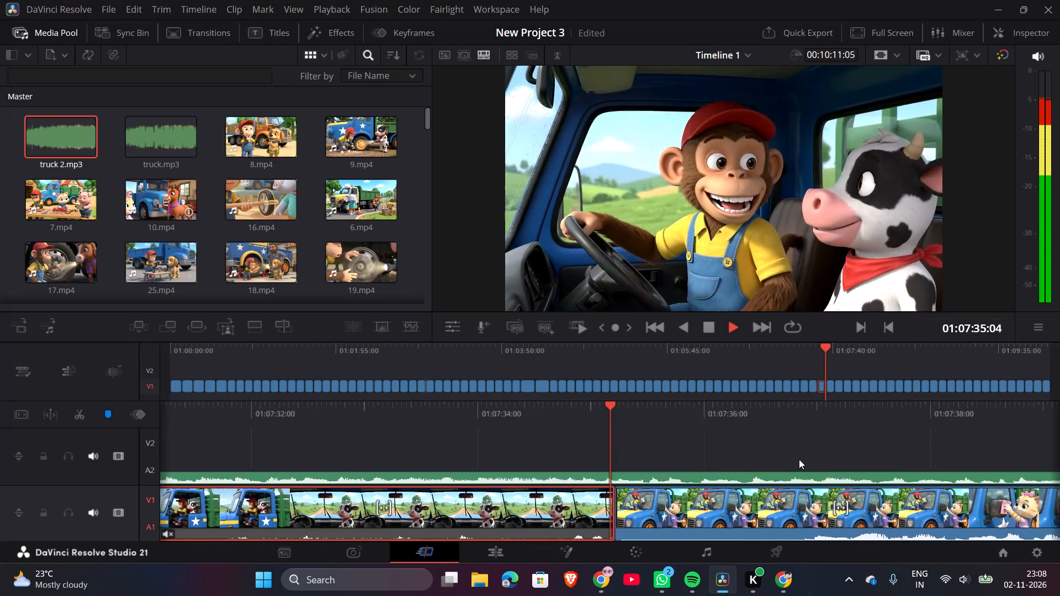
# Mute the clips of the monkey wiping the windscreen, the horse at the blue box truck, and the cow at the truck with the glowing tail light.
pyautogui.rightClick(816, 486)
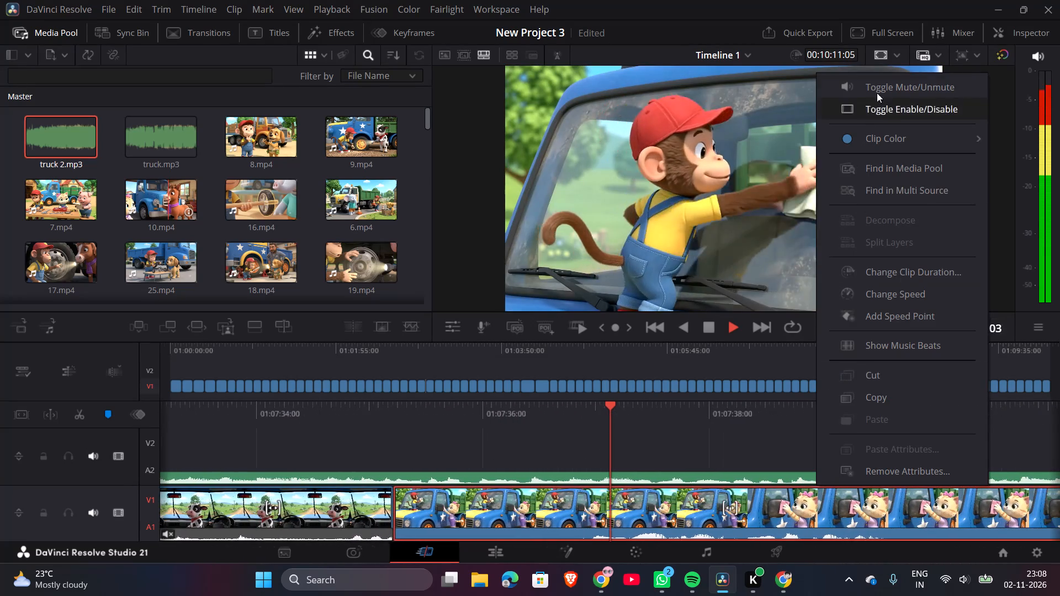
pyautogui.click(881, 80)
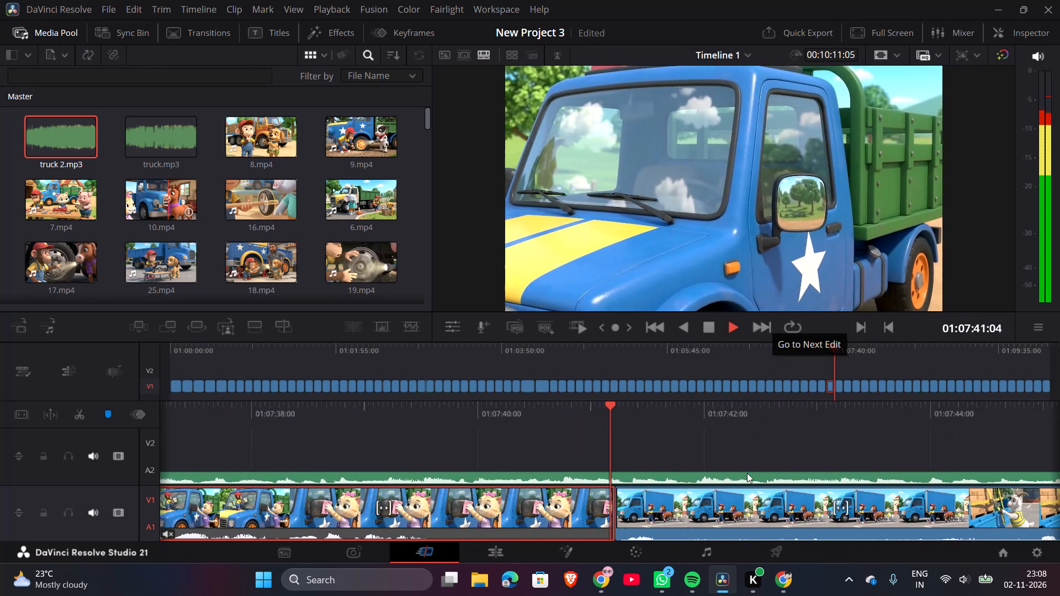
pyautogui.rightClick(745, 511)
pyautogui.click(823, 109)
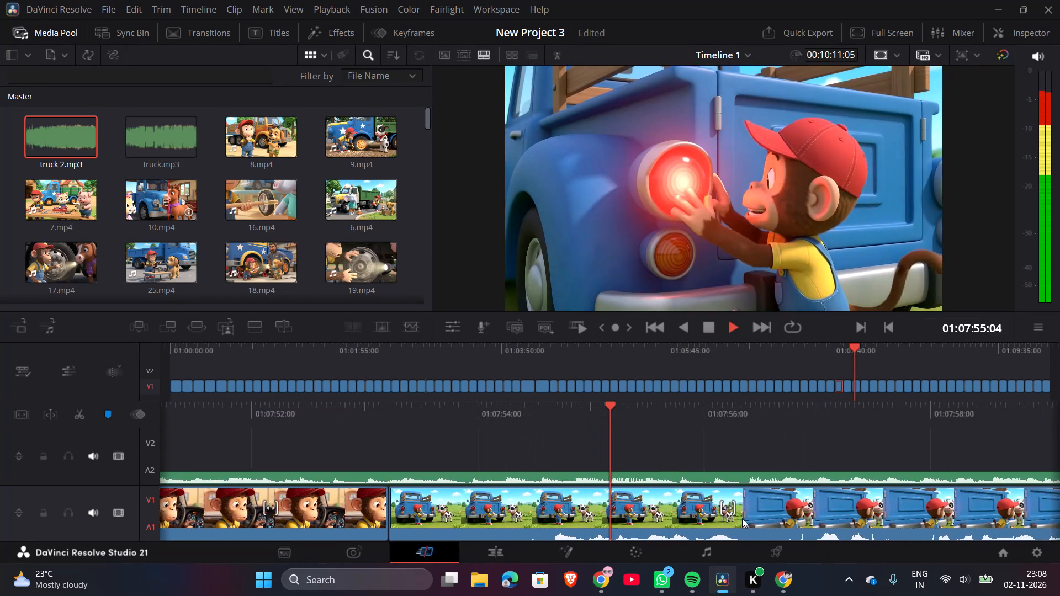
pyautogui.rightClick(742, 518)
pyautogui.click(868, 112)
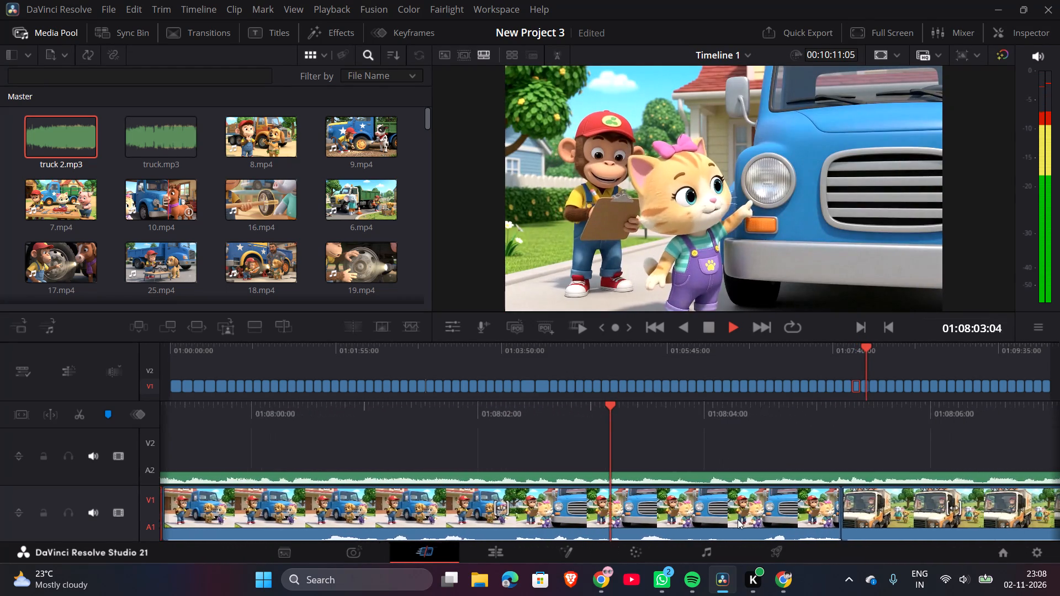
# Mute the clips of the kitten pointing at the headlight, the puppy beside the starred blue pickup, and the cow with the gauges.
pyautogui.rightClick(745, 500)
pyautogui.click(853, 93)
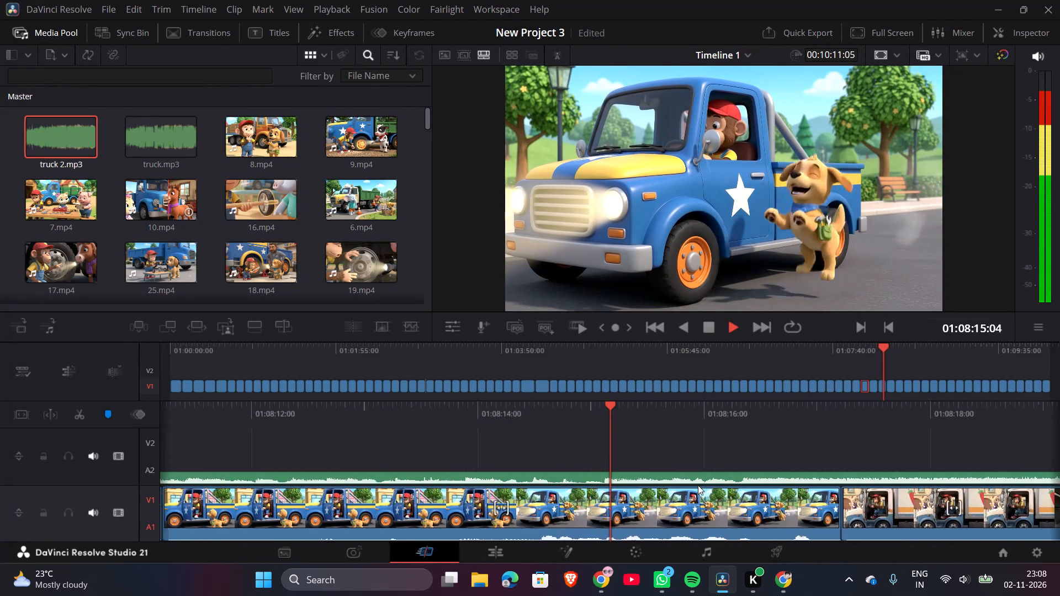
pyautogui.rightClick(677, 514)
pyautogui.click(786, 120)
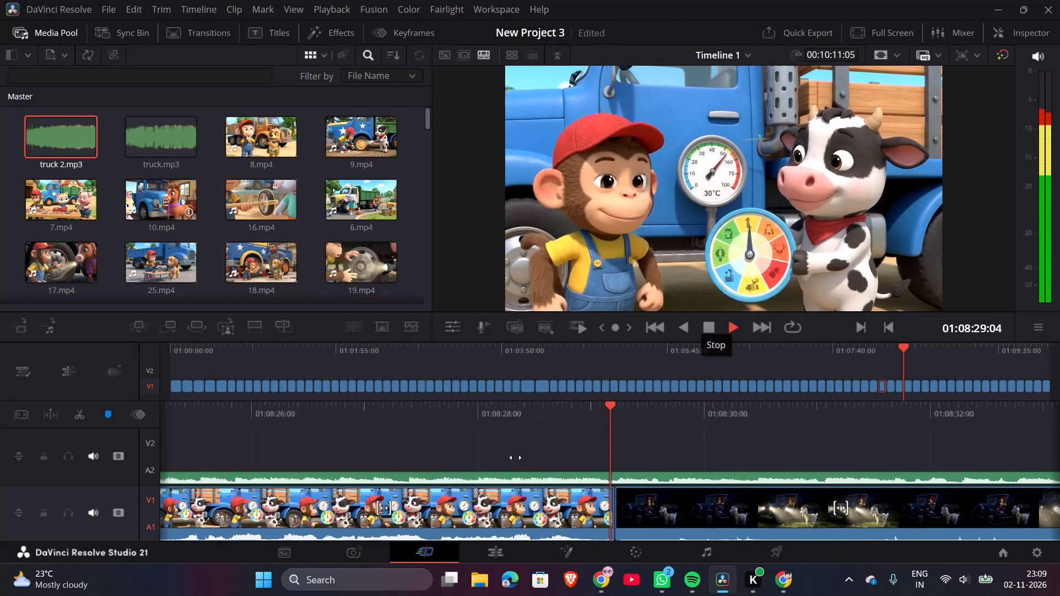
pyautogui.rightClick(467, 524)
pyautogui.click(587, 117)
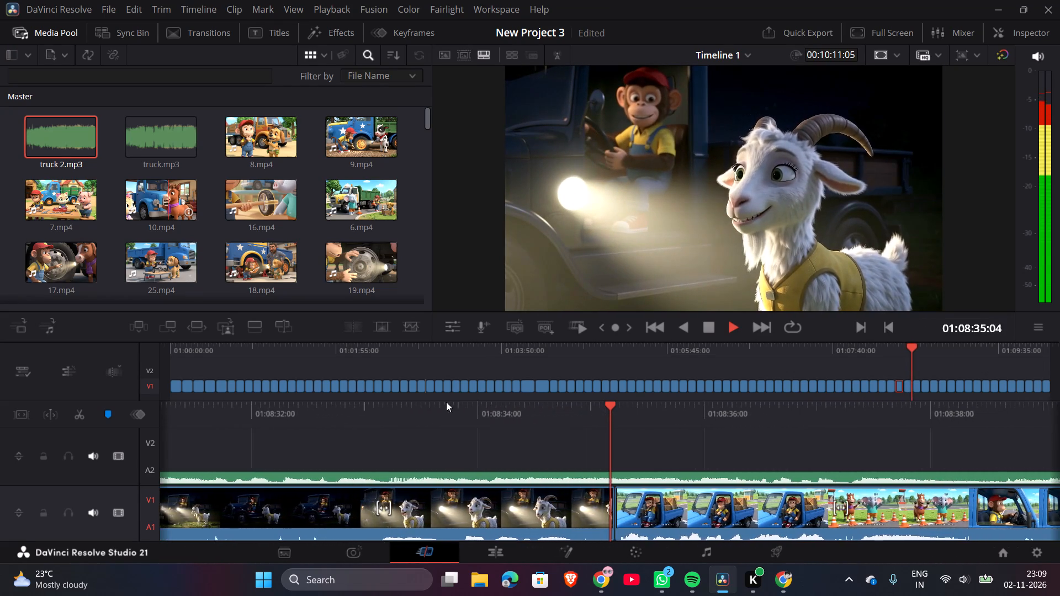
# Mute the clips of the goat in the truck's headlights at night and the horse and elephant at the test-track cones.
pyautogui.rightClick(415, 520)
pyautogui.click(552, 111)
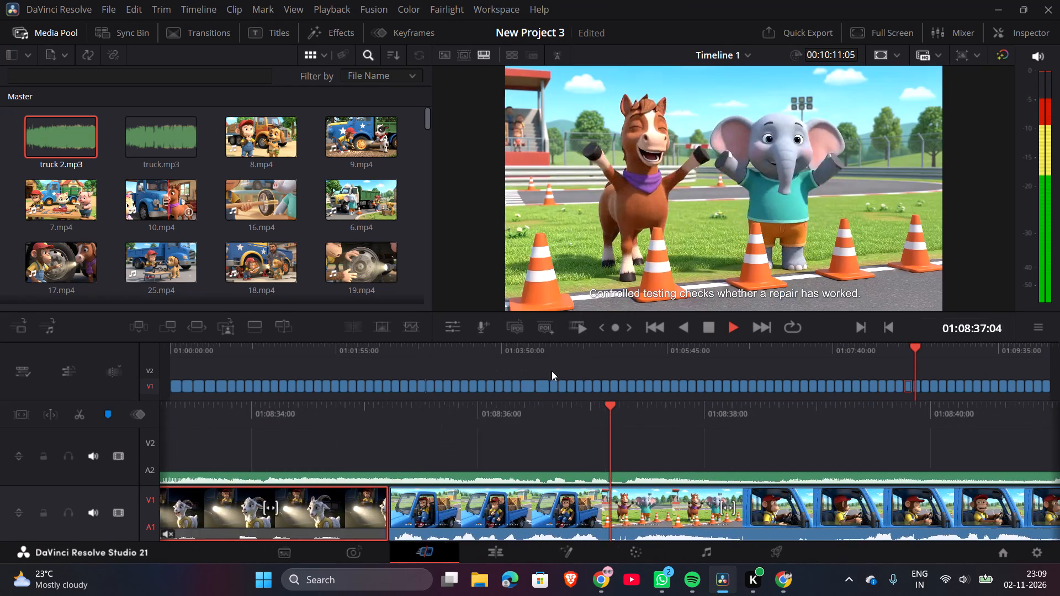
pyautogui.rightClick(538, 500)
pyautogui.click(611, 195)
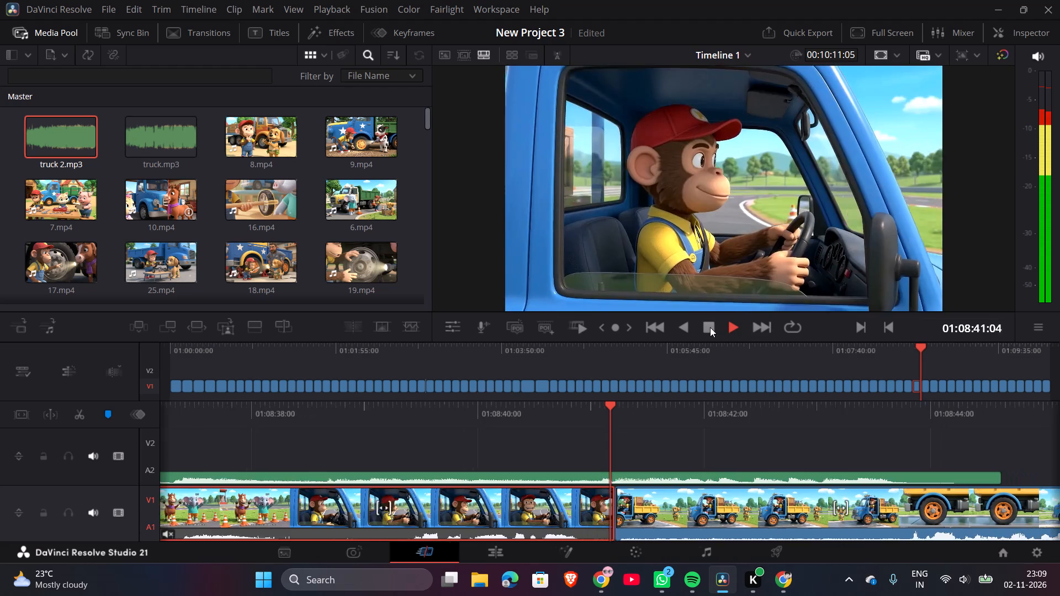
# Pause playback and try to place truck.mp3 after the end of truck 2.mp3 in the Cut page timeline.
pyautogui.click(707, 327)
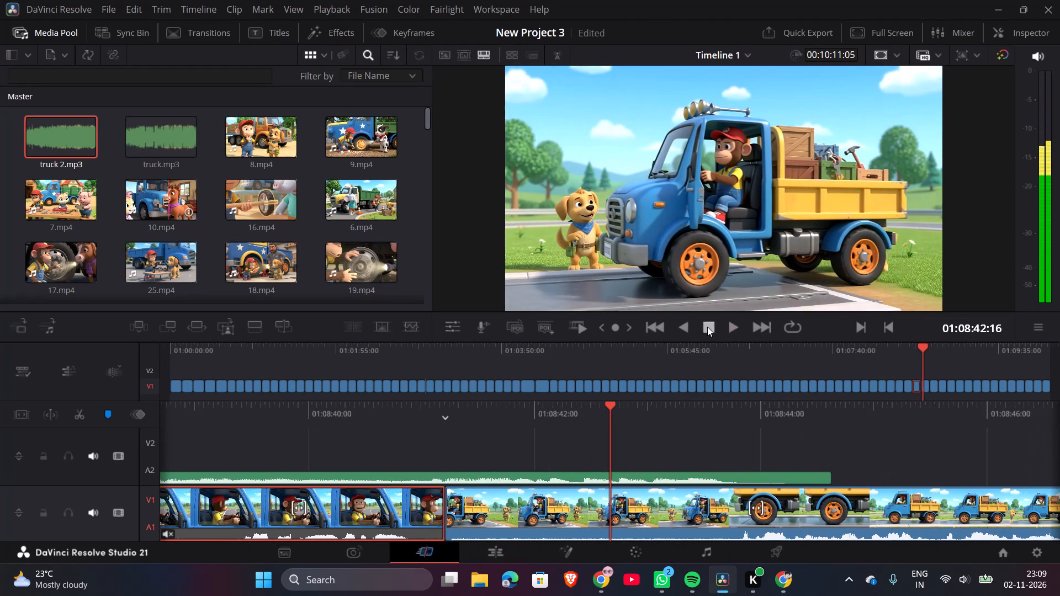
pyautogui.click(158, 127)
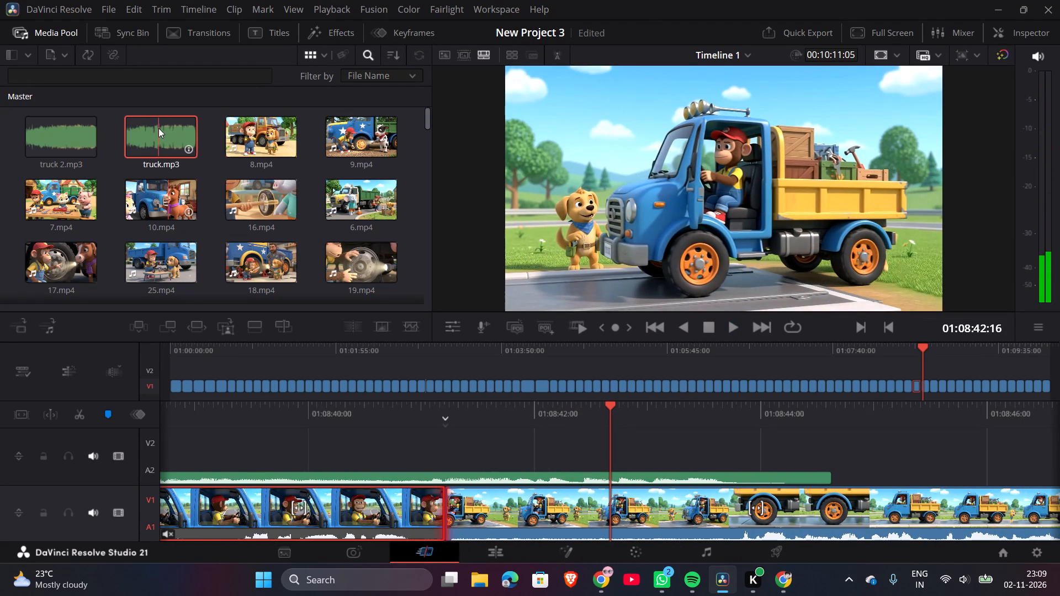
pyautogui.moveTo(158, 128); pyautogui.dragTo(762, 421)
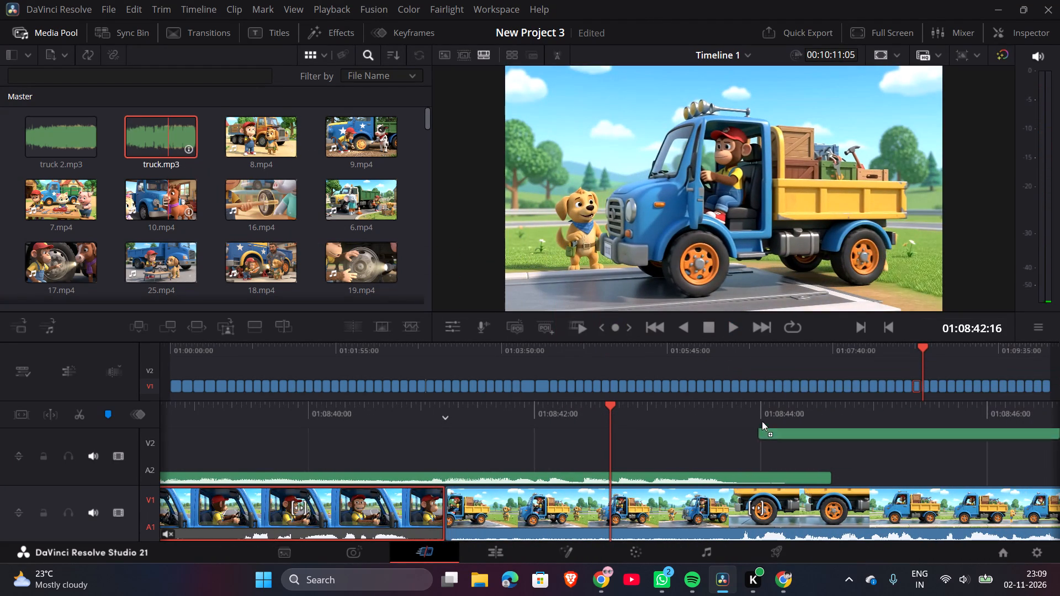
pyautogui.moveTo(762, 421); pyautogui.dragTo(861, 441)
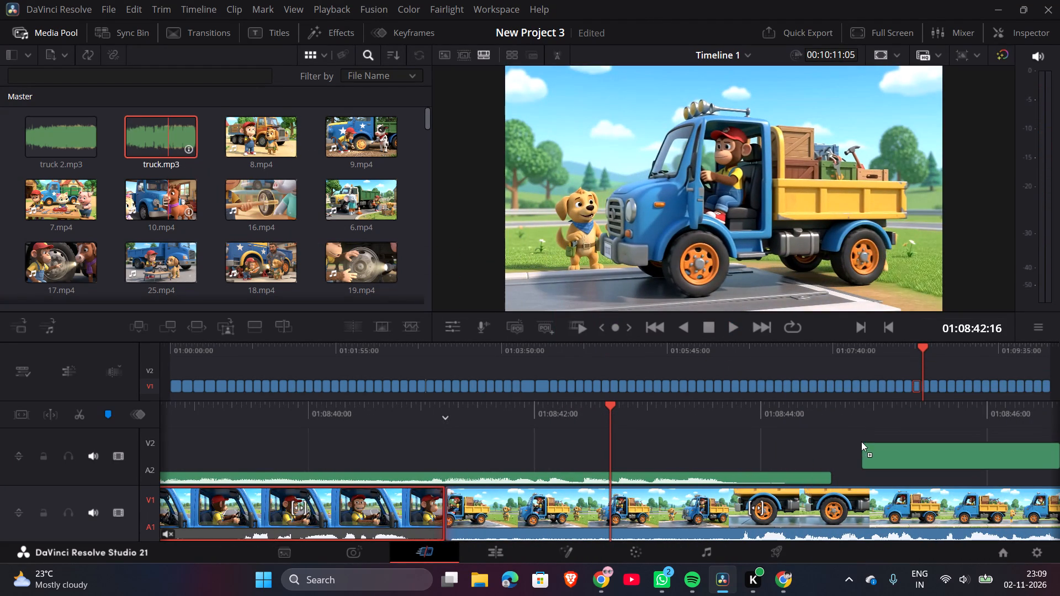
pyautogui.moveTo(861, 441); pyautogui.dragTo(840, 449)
# Switch to the Edit page and place truck.mp3 on Audio 2 directly after the end of truck 2.mp3.
pyautogui.click(521, 547)
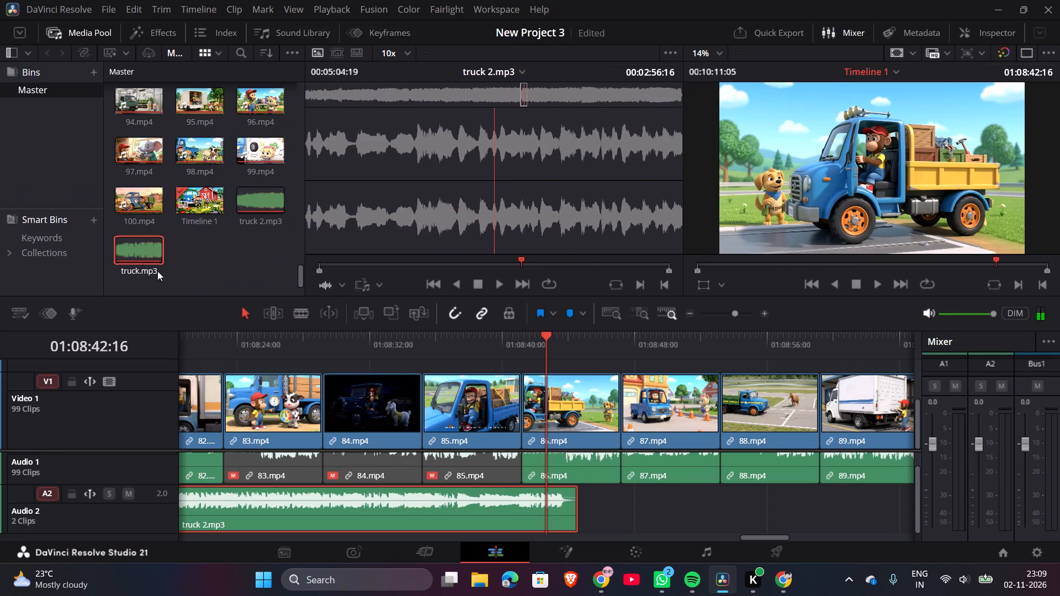
pyautogui.moveTo(136, 254); pyautogui.dragTo(596, 521)
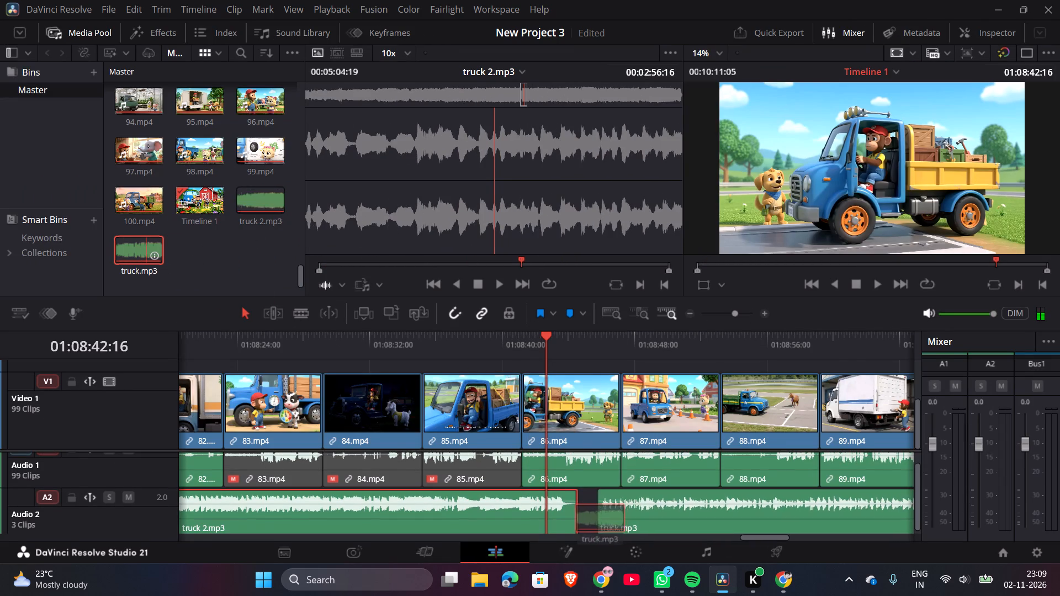
pyautogui.moveTo(596, 521); pyautogui.dragTo(582, 520)
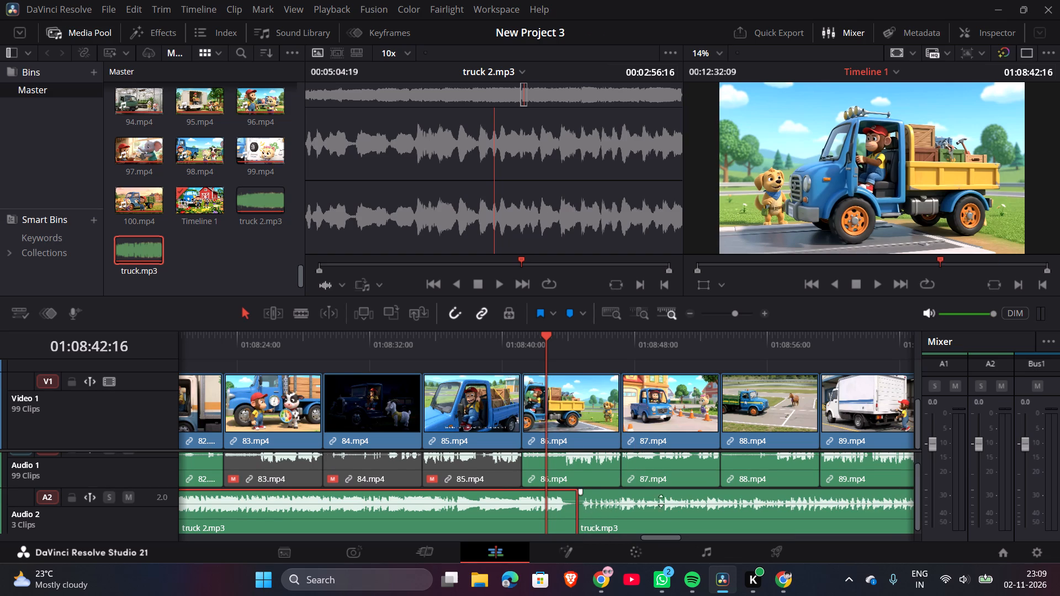
# Switch to the Cut page, play on from the playhead, and mute the clip of the blue truck with the yellow cargo bed.
pyautogui.click(442, 544)
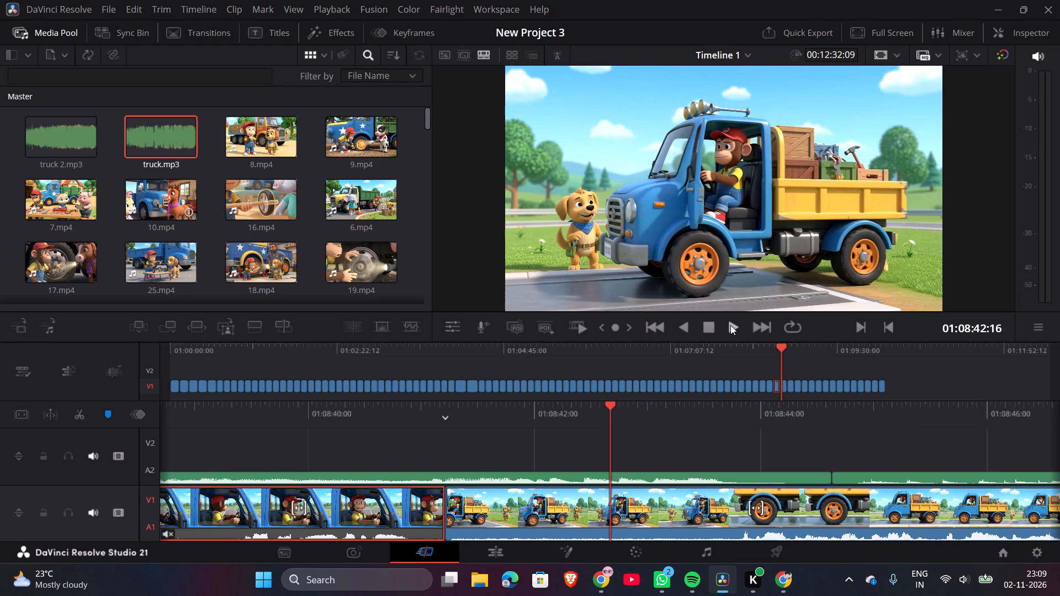
pyautogui.click(730, 325)
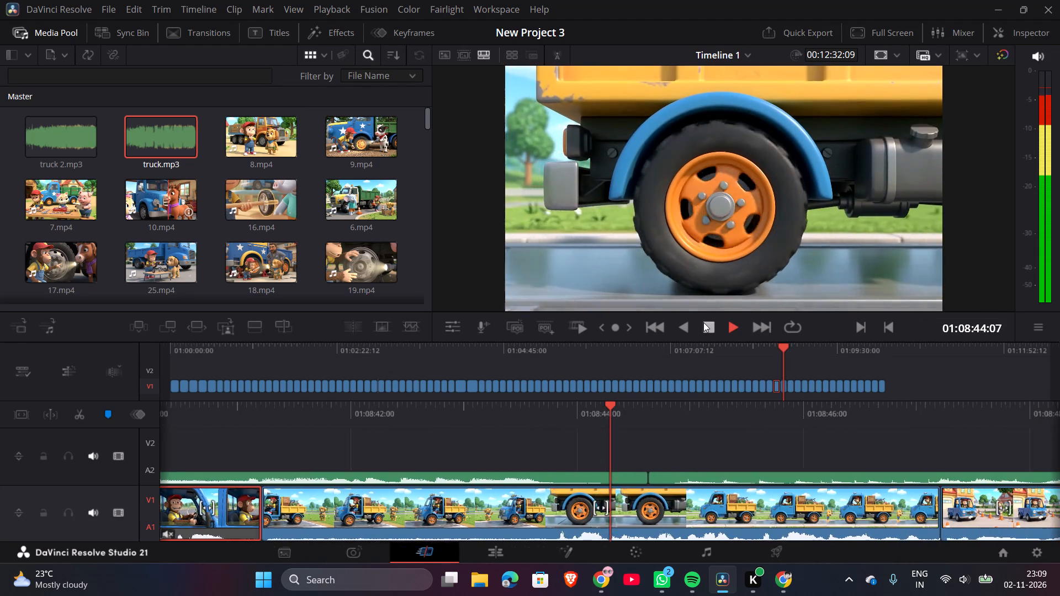
pyautogui.click(703, 322)
pyautogui.rightClick(599, 504)
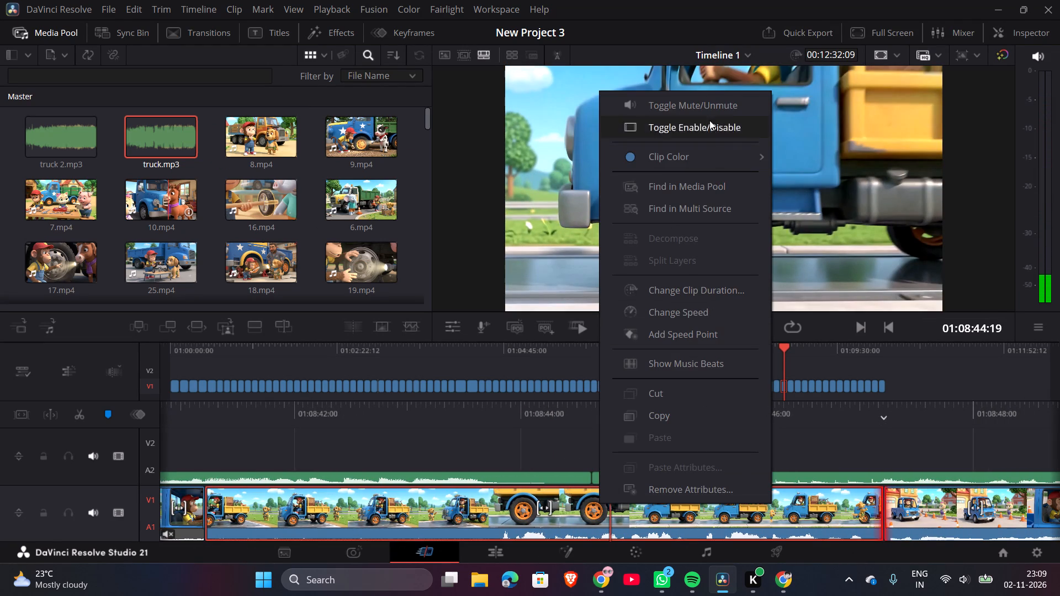
pyautogui.click(714, 103)
# Resume playback and mute the clips of the blue pickup among traffic cones, the blue-and-green truck on the test track, and the white box truck.
pyautogui.click(729, 326)
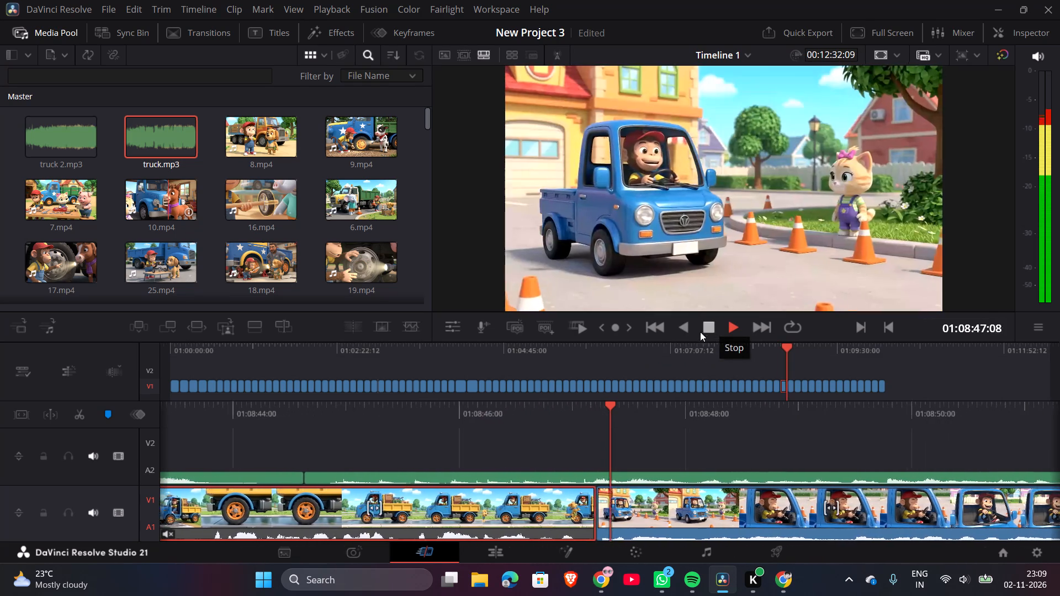
pyautogui.rightClick(675, 505)
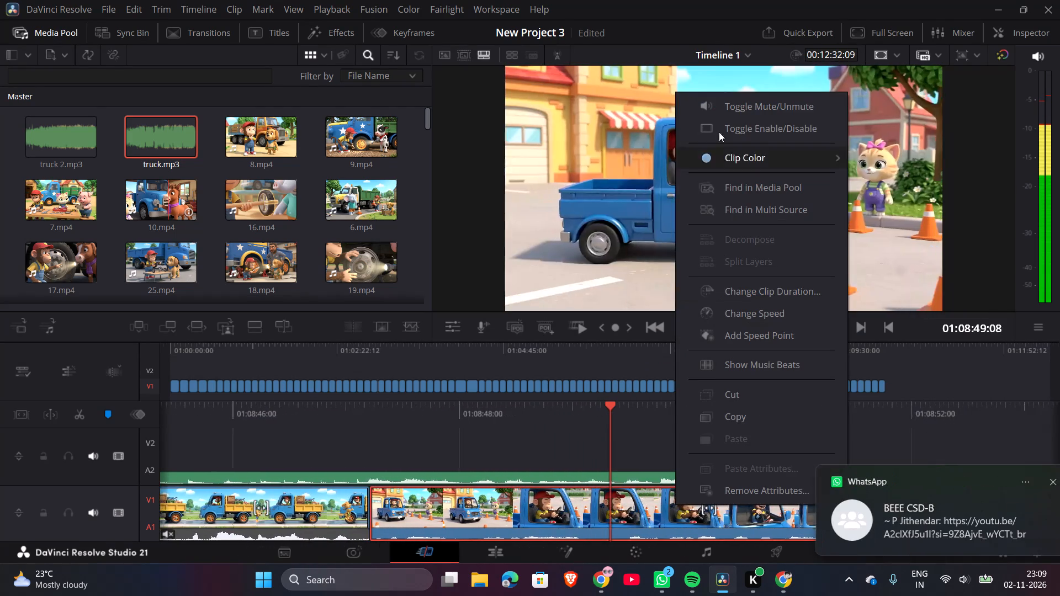
pyautogui.click(751, 99)
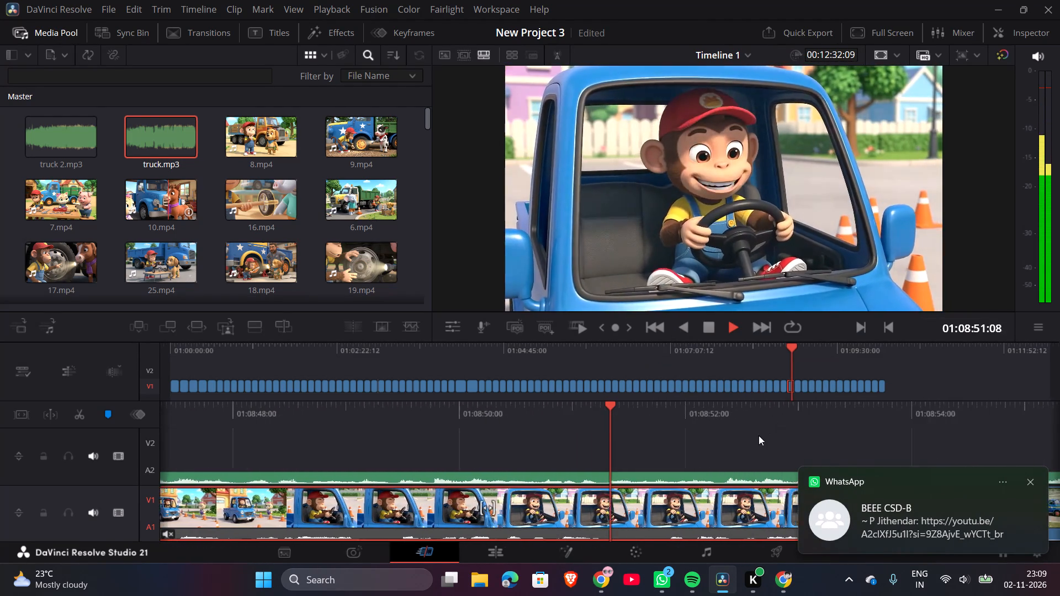
pyautogui.rightClick(722, 503)
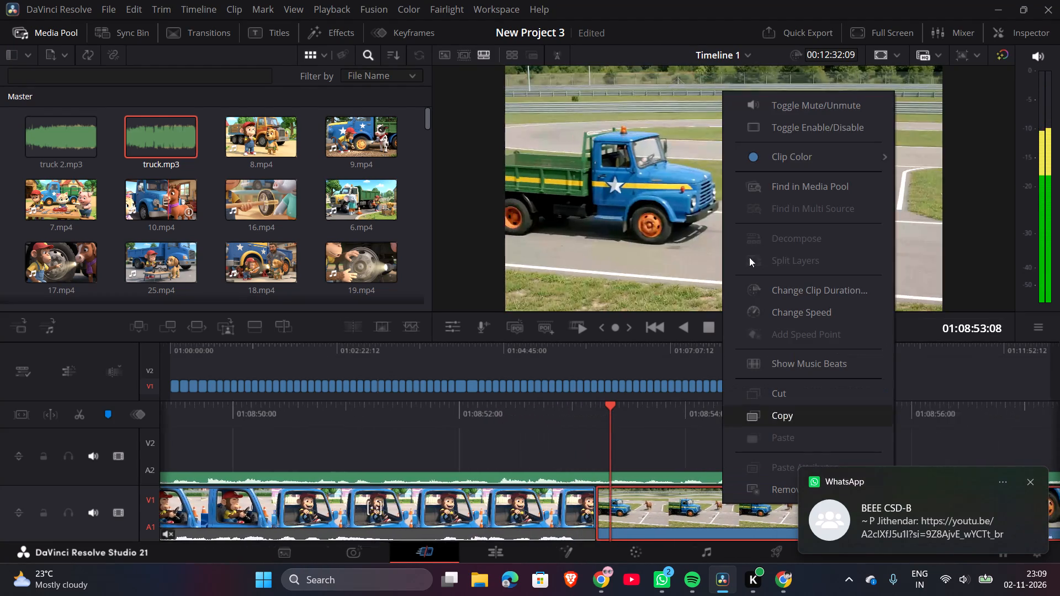
pyautogui.click(814, 103)
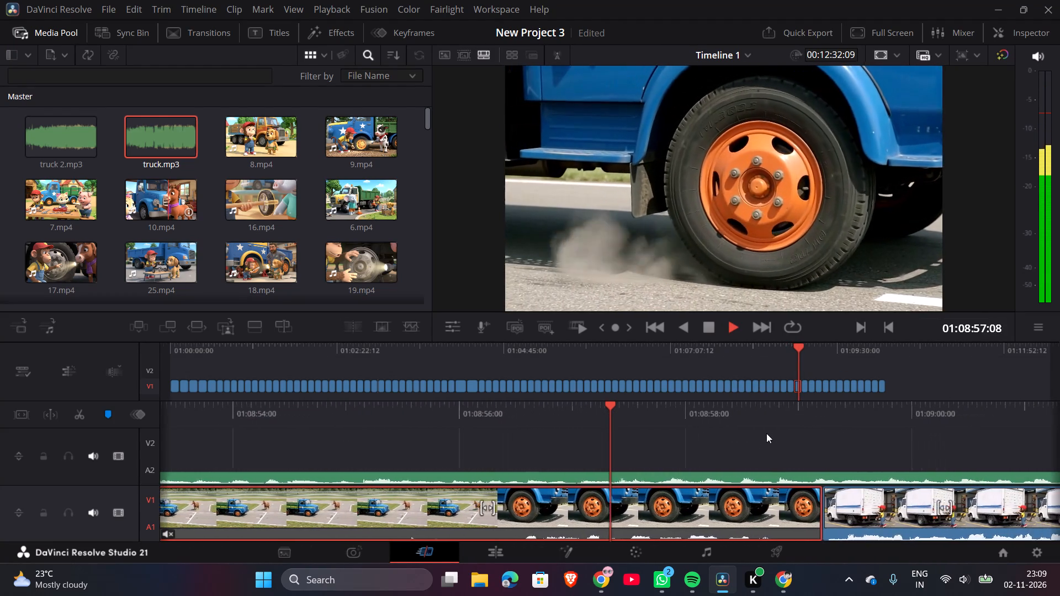
pyautogui.rightClick(813, 527)
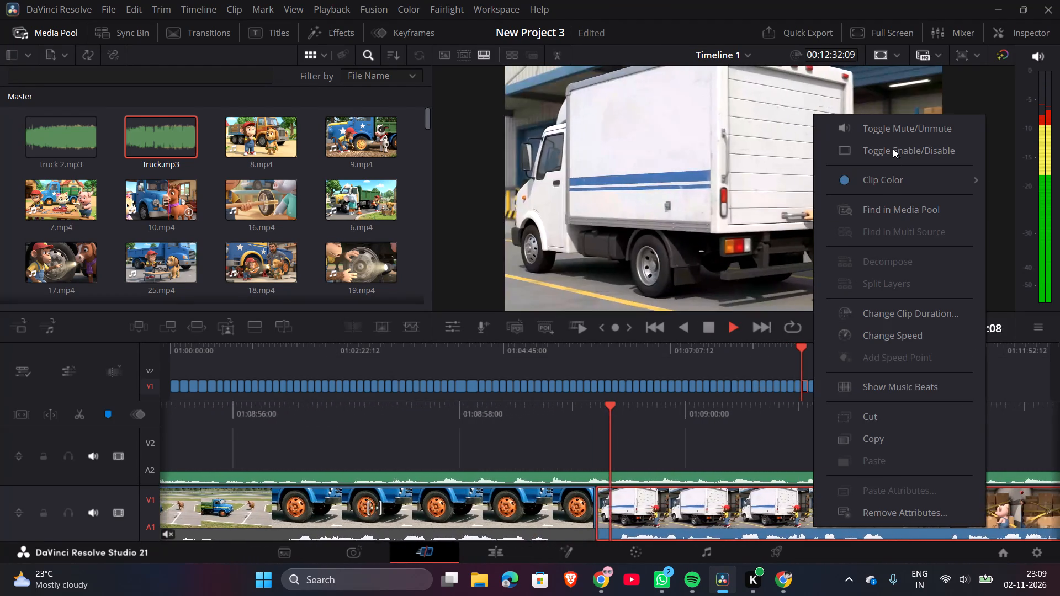
pyautogui.click(893, 134)
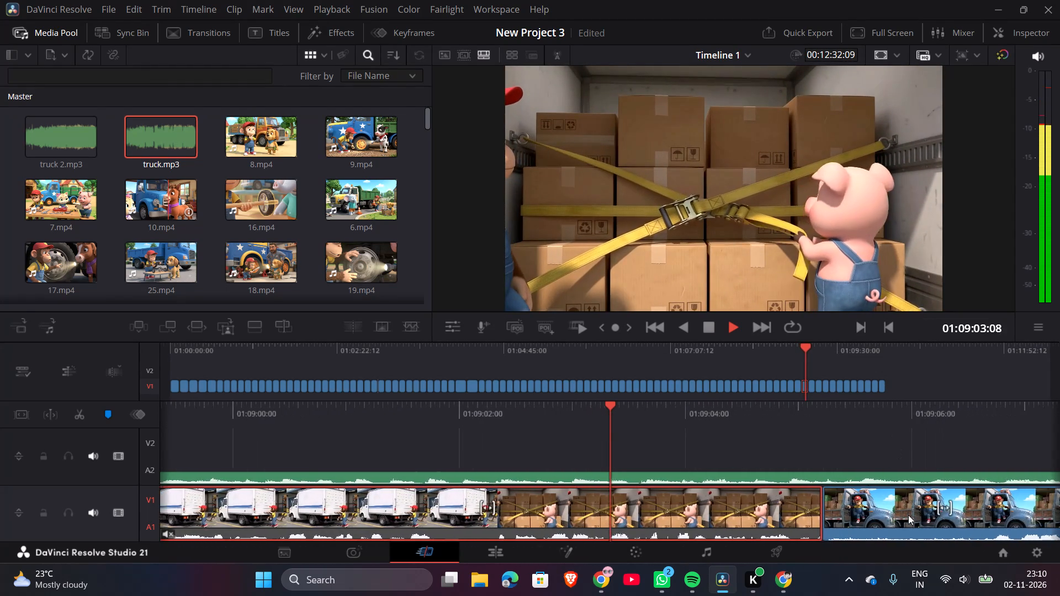
# Mute the clips of the monkey at the grey-blue truck, the starred blue pickup by the barn, and the red produce truck.
pyautogui.rightClick(908, 515)
pyautogui.click(958, 110)
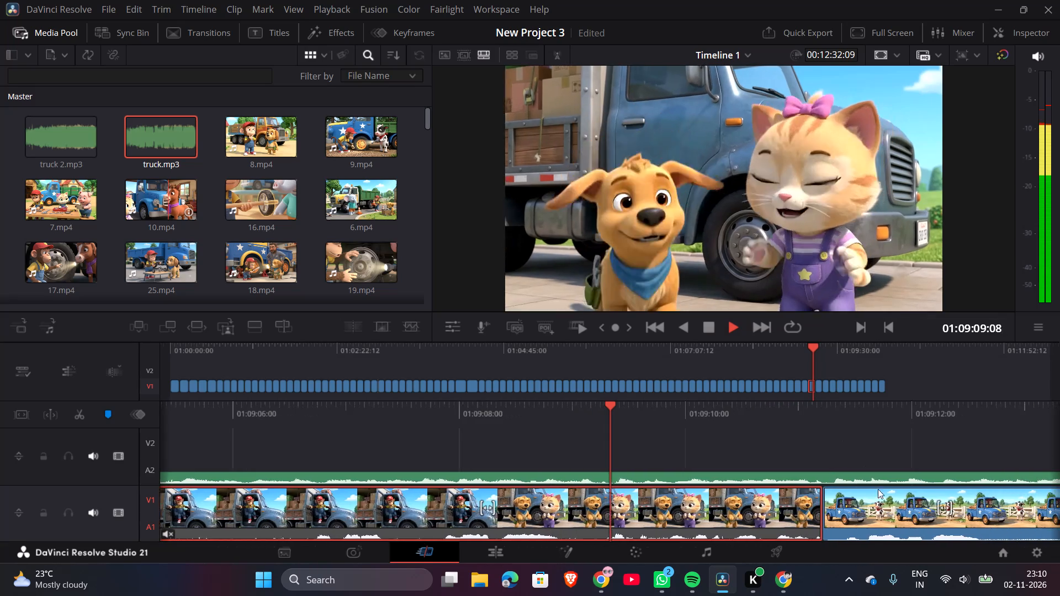
pyautogui.rightClick(868, 513)
pyautogui.click(940, 112)
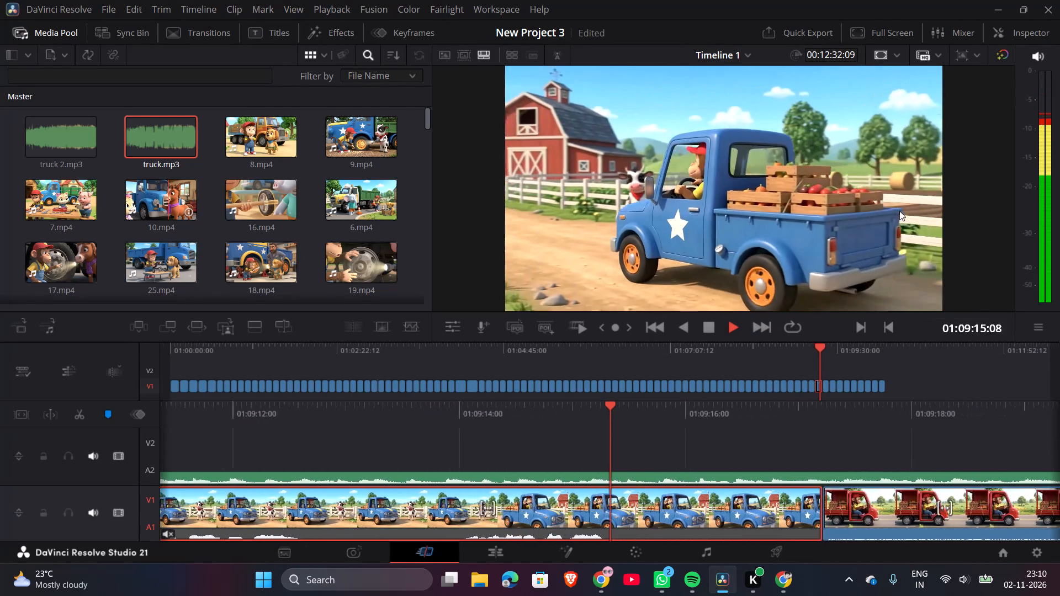
pyautogui.rightClick(783, 500)
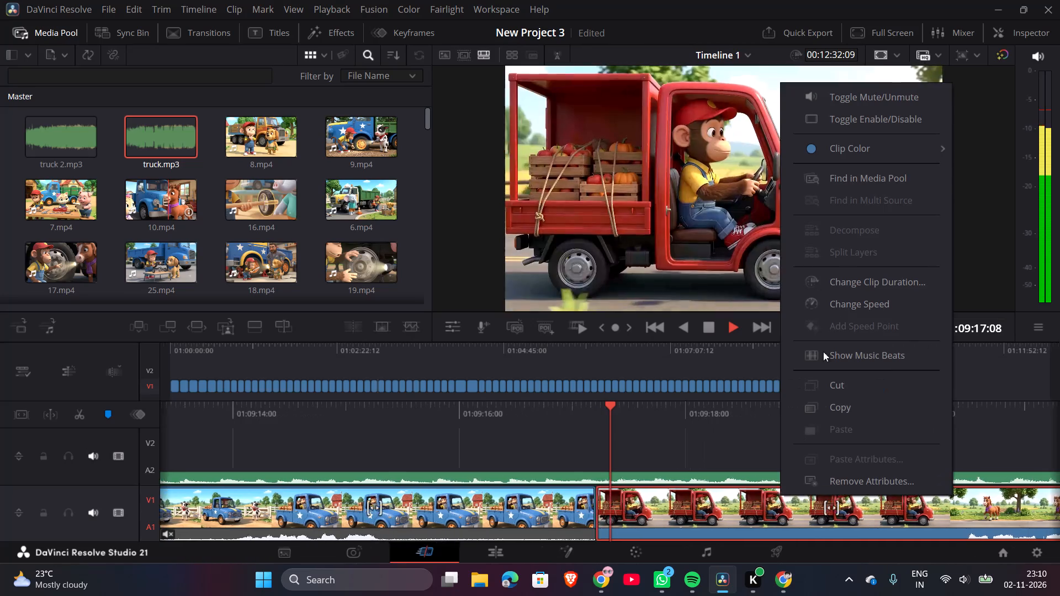
pyautogui.click(888, 99)
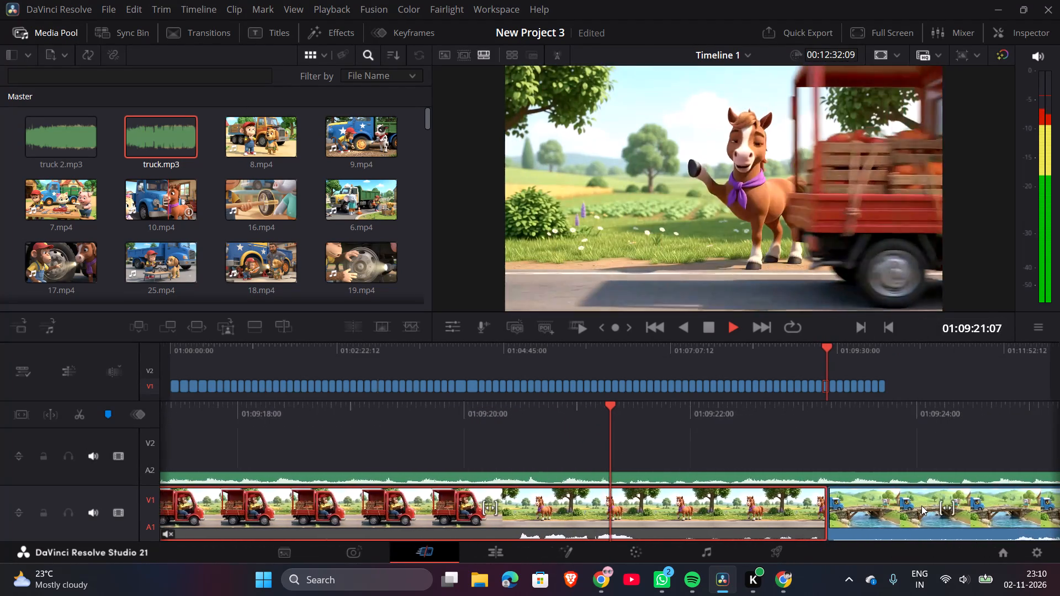
# Mute the clips of the blue truck on the stone bridge, the green truck in the greenhouse, and the white van with vegetable crates.
pyautogui.rightClick(921, 505)
pyautogui.click(974, 100)
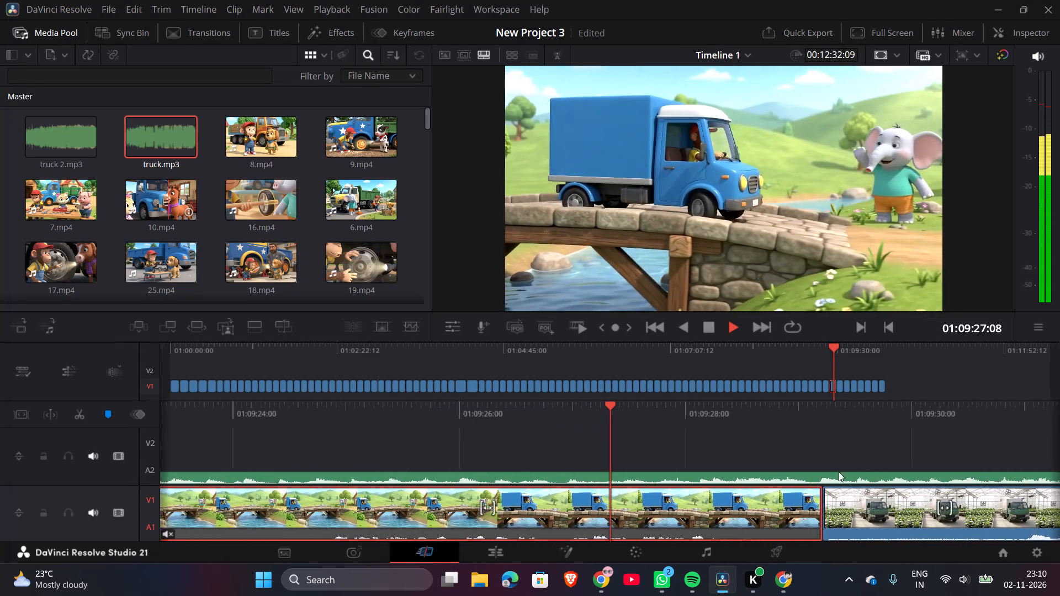
pyautogui.rightClick(867, 507)
pyautogui.click(940, 102)
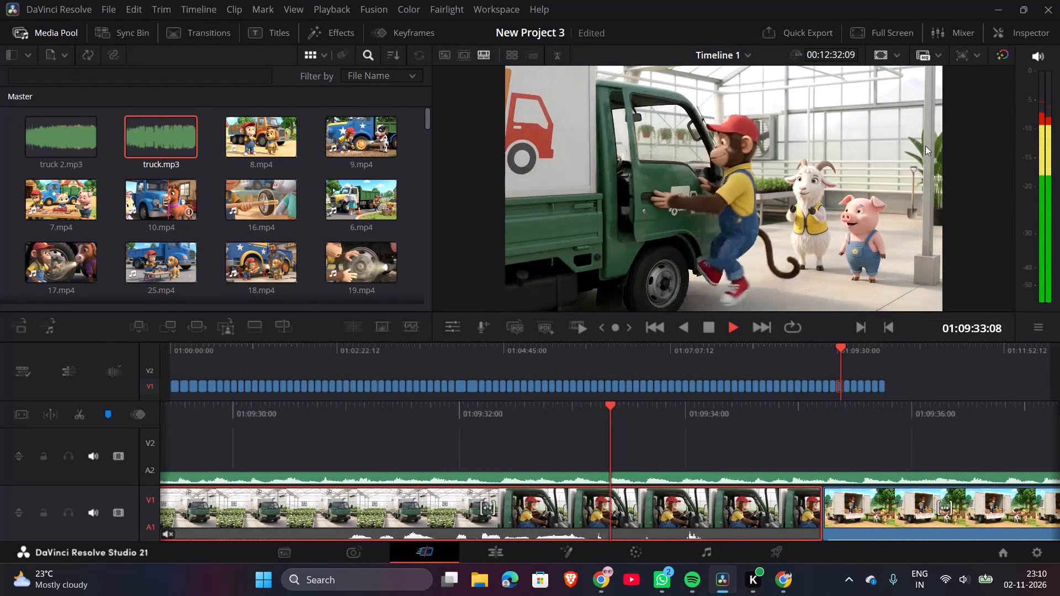
pyautogui.rightClick(767, 509)
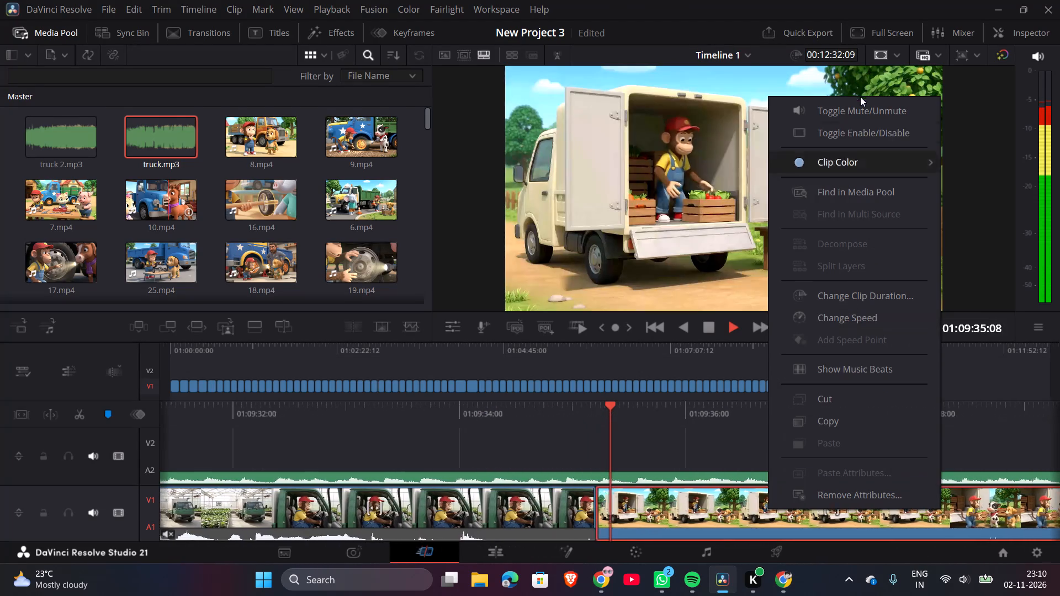
pyautogui.click(863, 118)
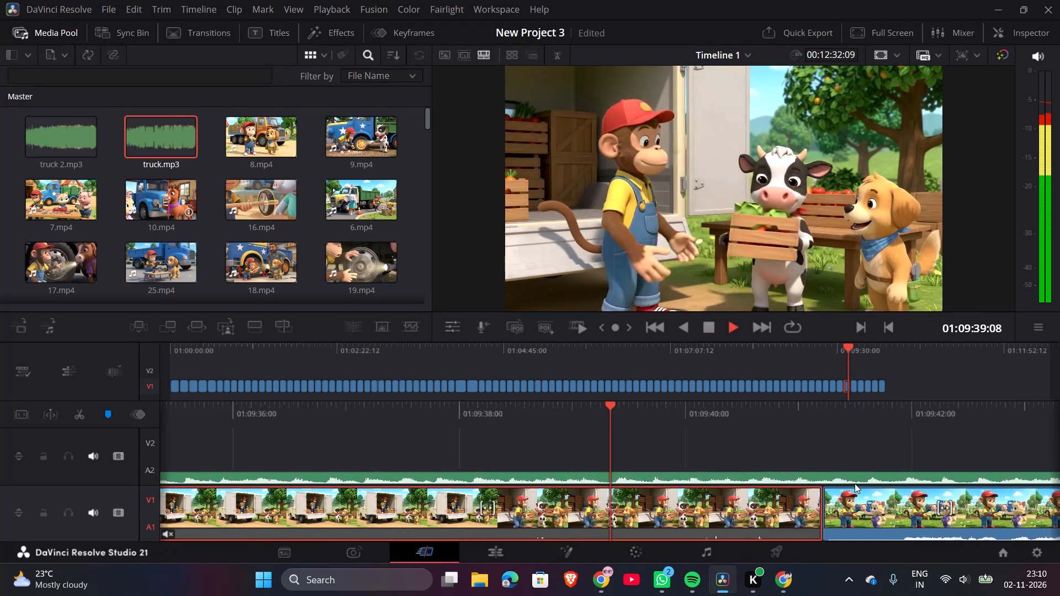
# Mute the clips of the monkey handing over seed packets, the friends cheering beside the blue truck, and the Miko Miko whiteboard lesson.
pyautogui.rightClick(846, 501)
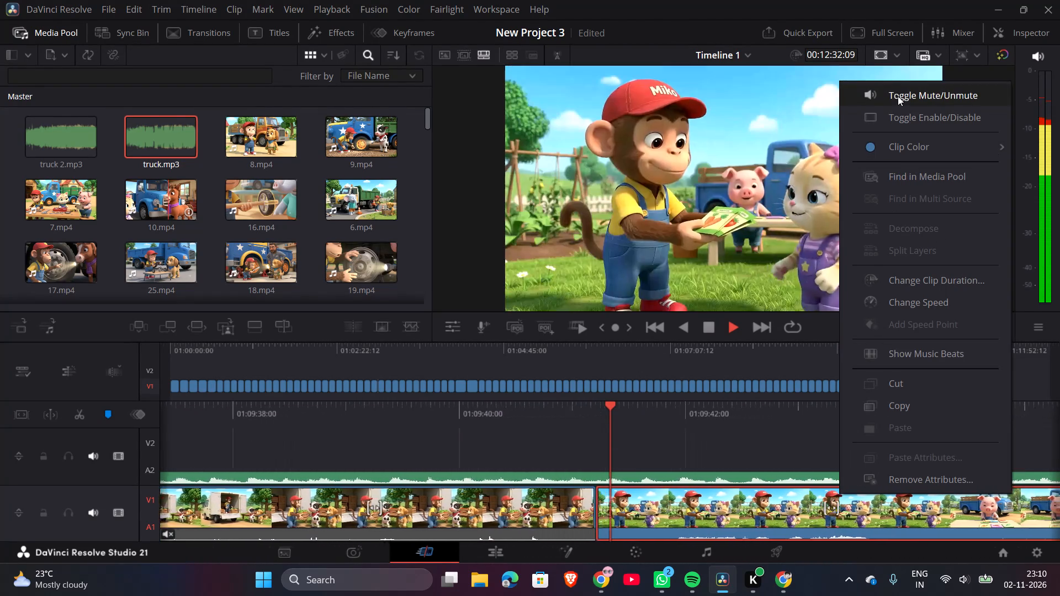
pyautogui.click(898, 96)
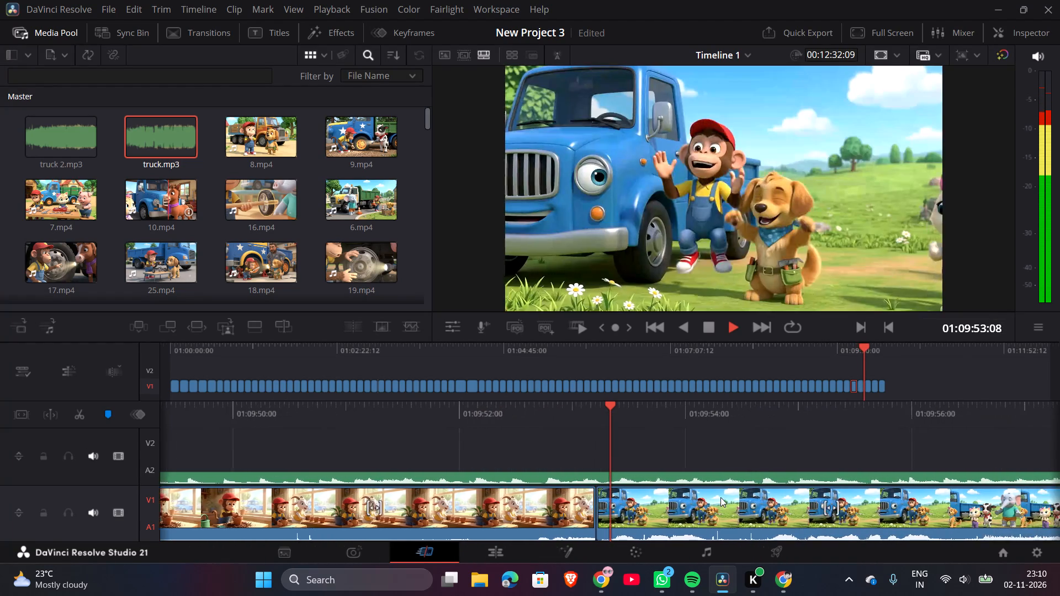
pyautogui.rightClick(720, 497)
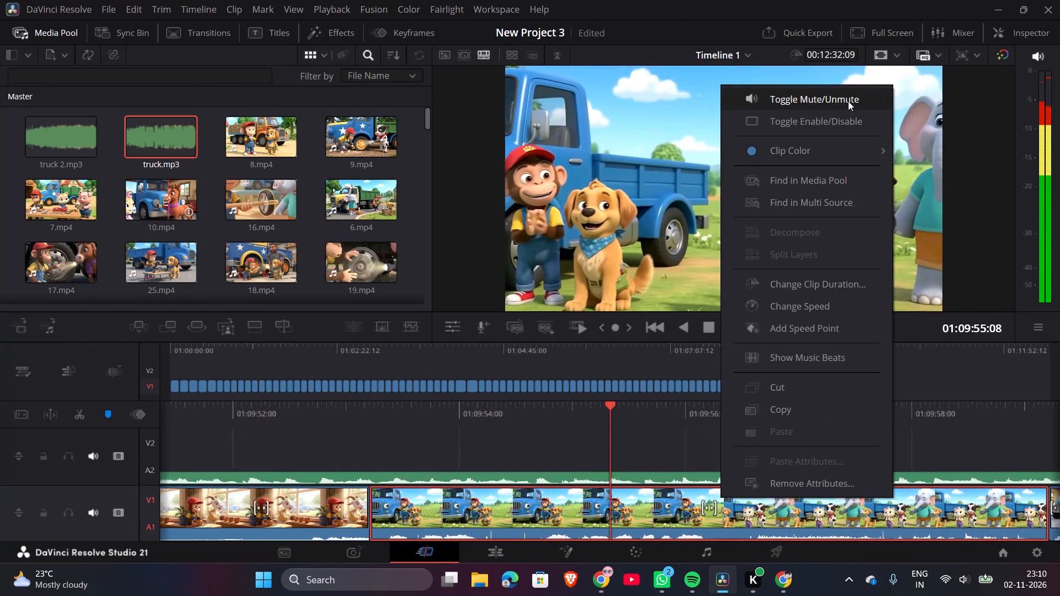
pyautogui.click(848, 101)
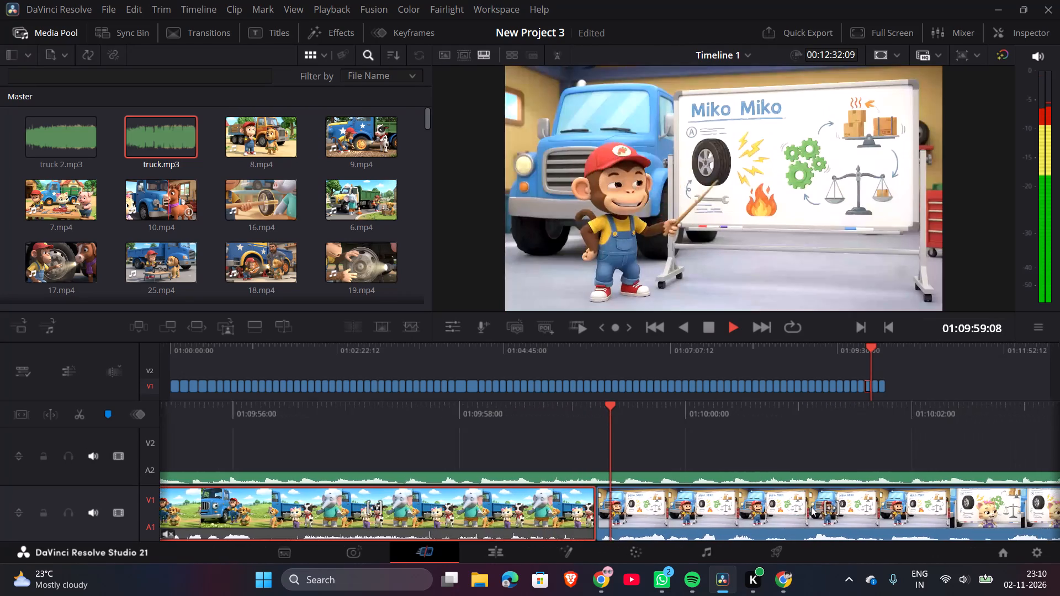
pyautogui.rightClick(795, 506)
pyautogui.click(873, 110)
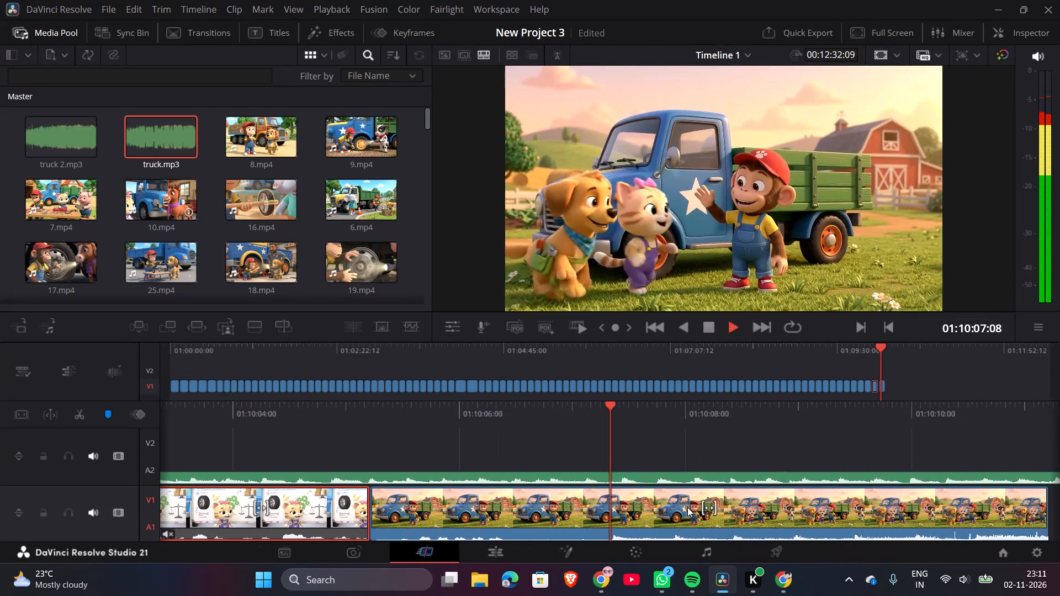
# Stop playback and mute the final clip of the friends gathered by the starred pickup at sunset.
pyautogui.click(708, 317)
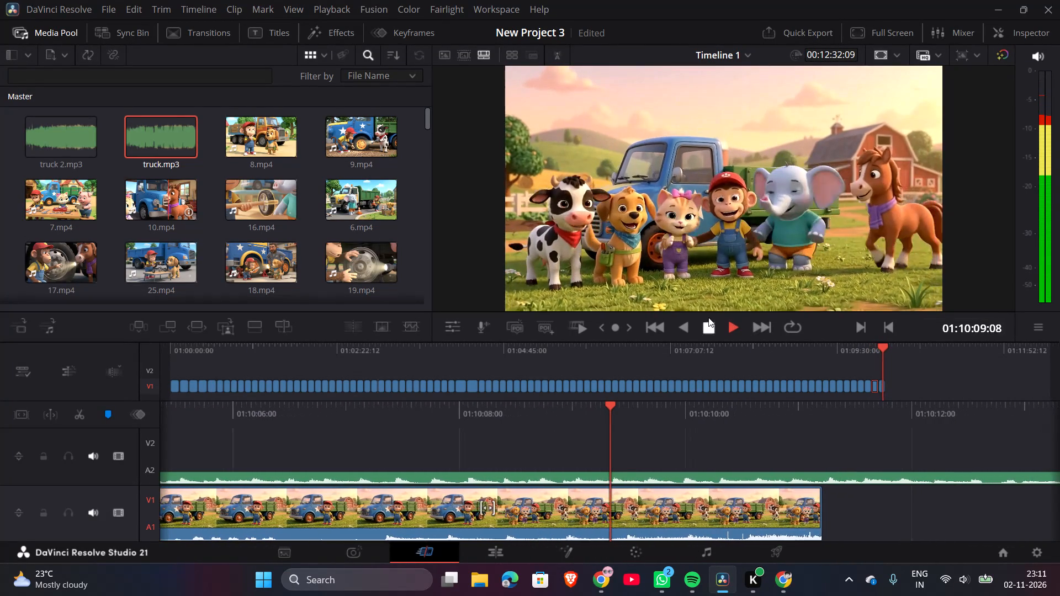
pyautogui.rightClick(691, 508)
pyautogui.click(793, 99)
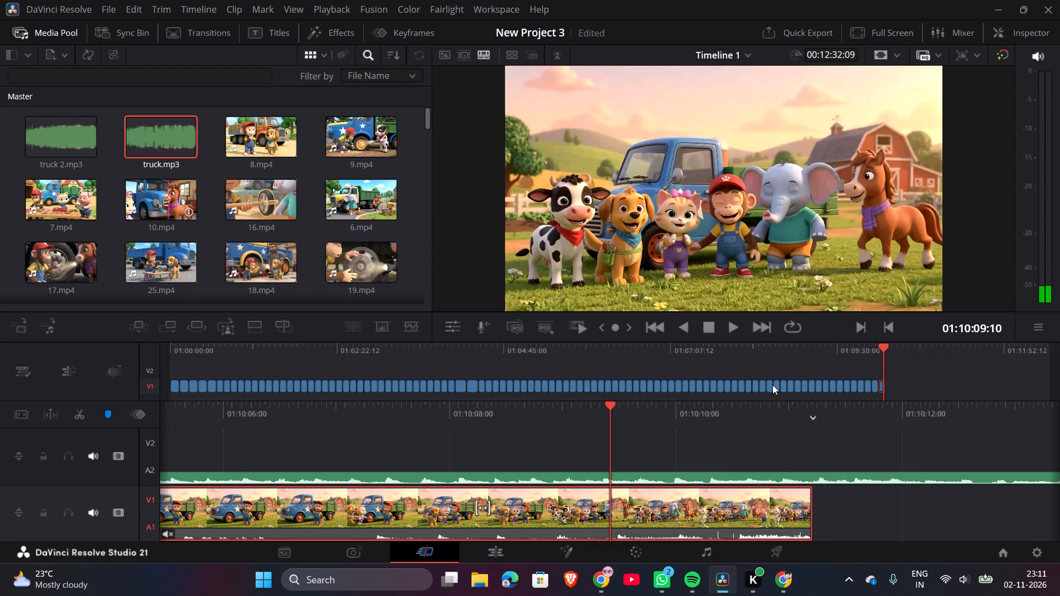
# Trim the end of the truck.mp3 music clip back to about 01:12:26:12.
pyautogui.click(999, 472)
pyautogui.moveTo(883, 356); pyautogui.dragTo(1059, 349)
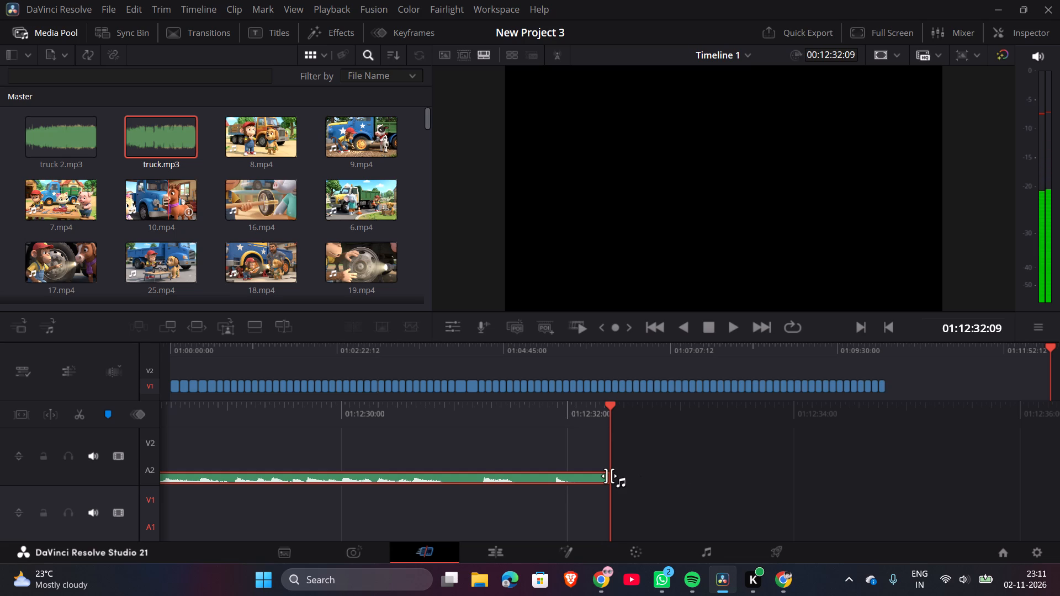
pyautogui.moveTo(609, 476); pyautogui.dragTo(318, 492)
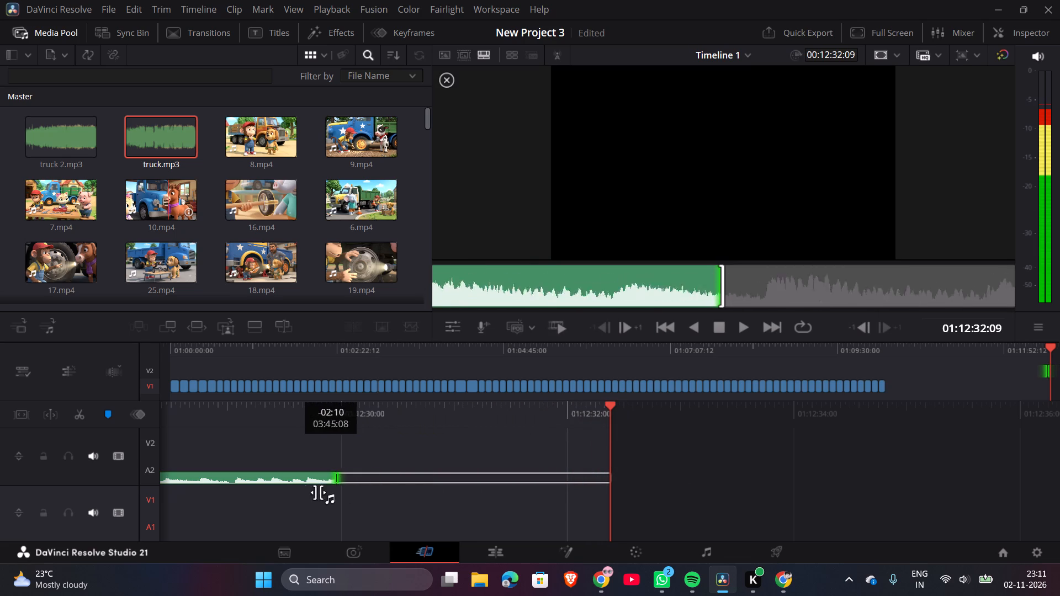
pyautogui.moveTo(318, 492); pyautogui.dragTo(287, 492)
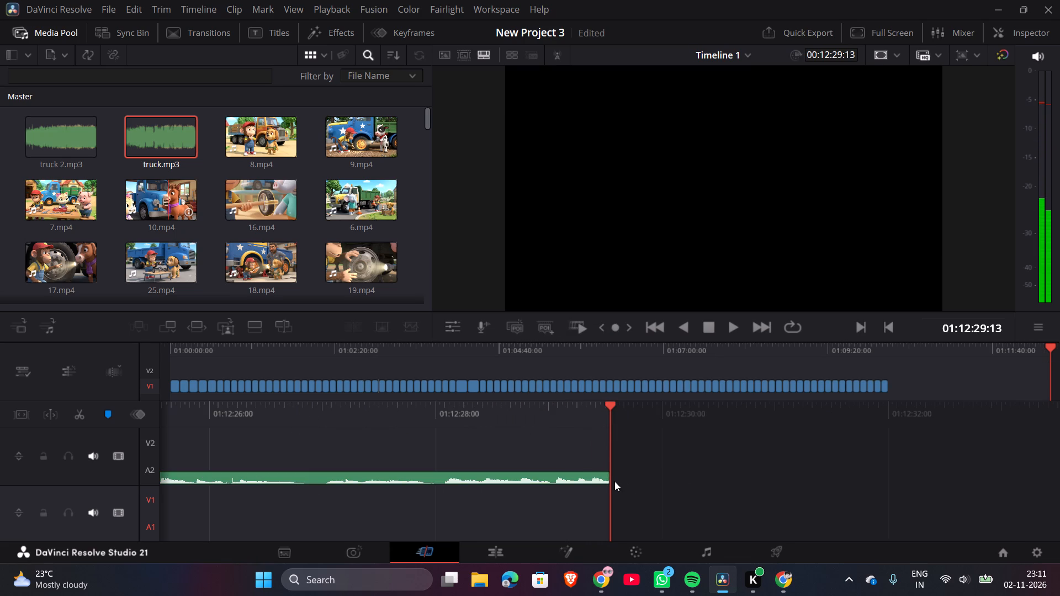
pyautogui.moveTo(605, 476); pyautogui.dragTo(293, 481)
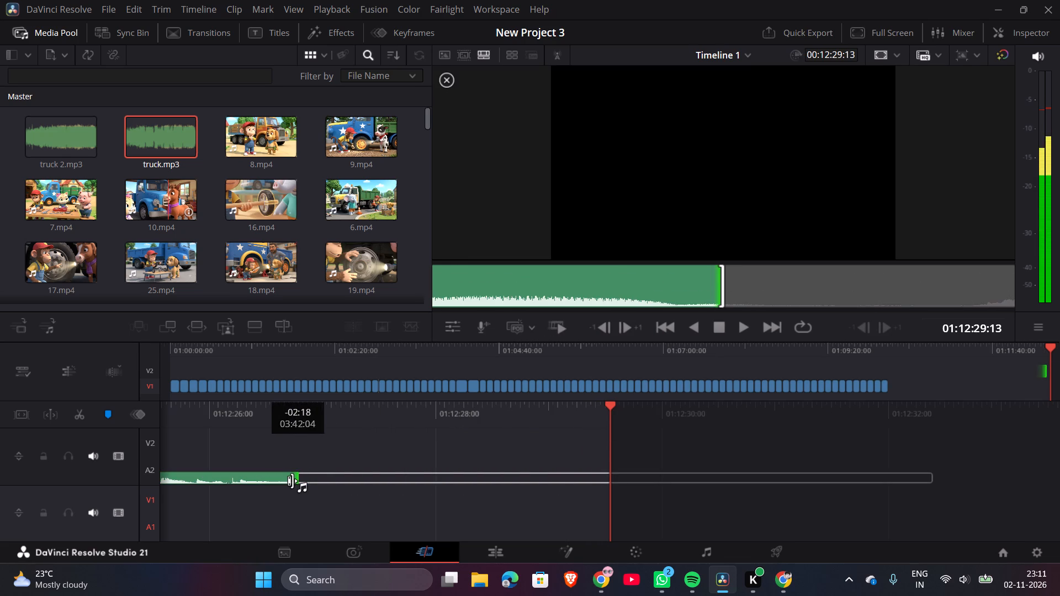
pyautogui.moveTo(293, 481); pyautogui.dragTo(306, 432)
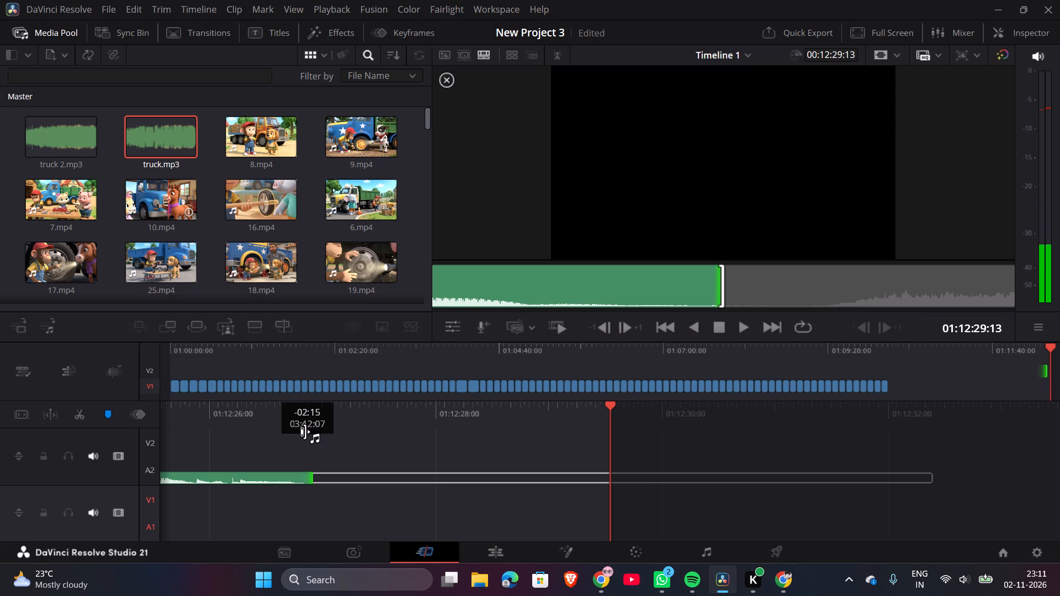
pyautogui.moveTo(306, 432); pyautogui.dragTo(259, 437)
pyautogui.moveTo(253, 437); pyautogui.dragTo(210, 444)
pyautogui.moveTo(209, 444); pyautogui.dragTo(178, 450)
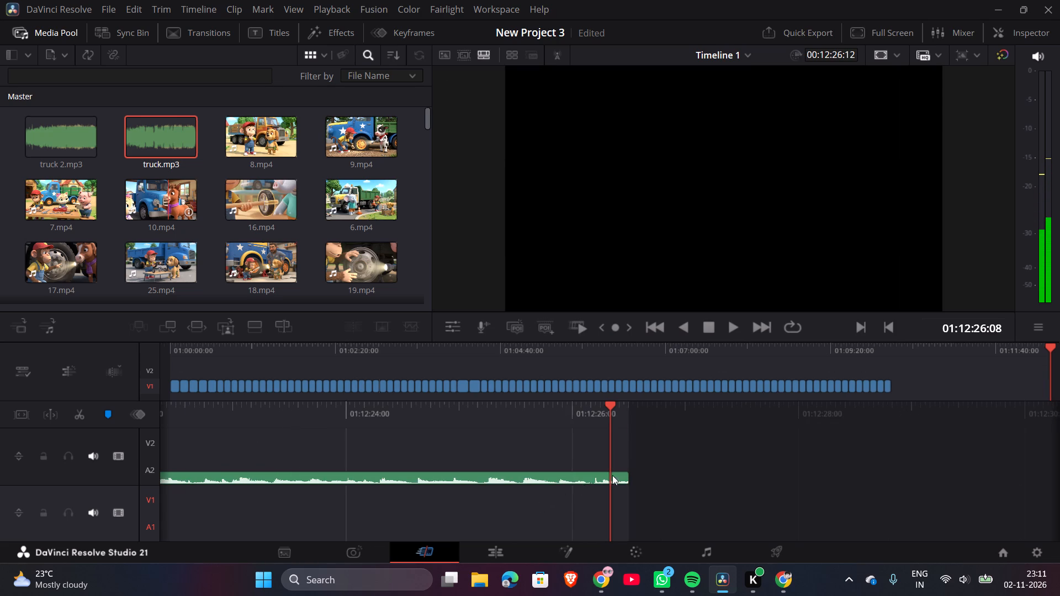
# Trim the end of the truck.mp3 music clip further back to about 01:12:04:13.
pyautogui.click(629, 478)
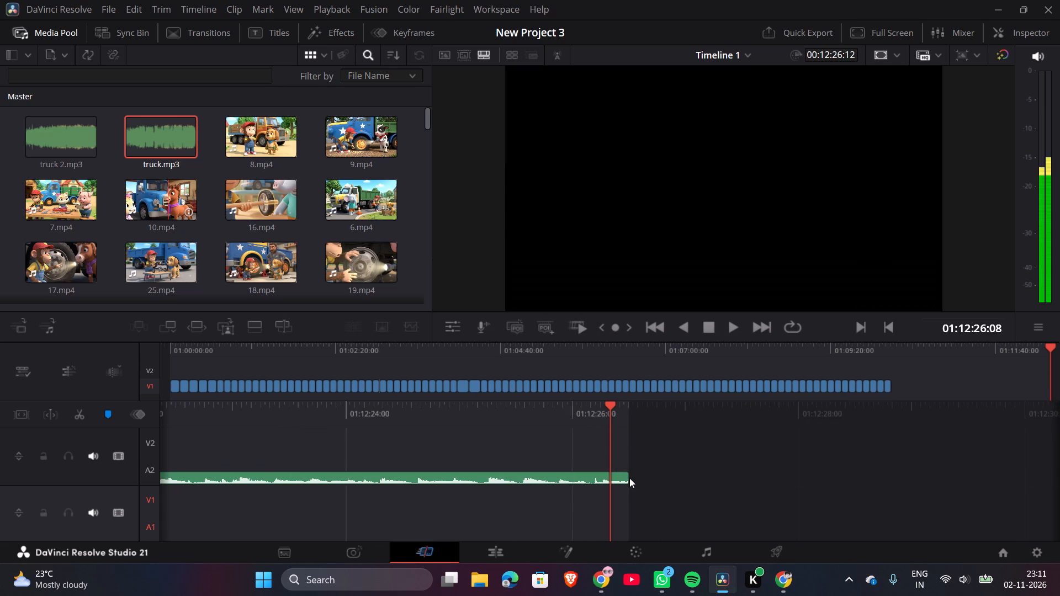
pyautogui.moveTo(624, 478); pyautogui.dragTo(163, 469)
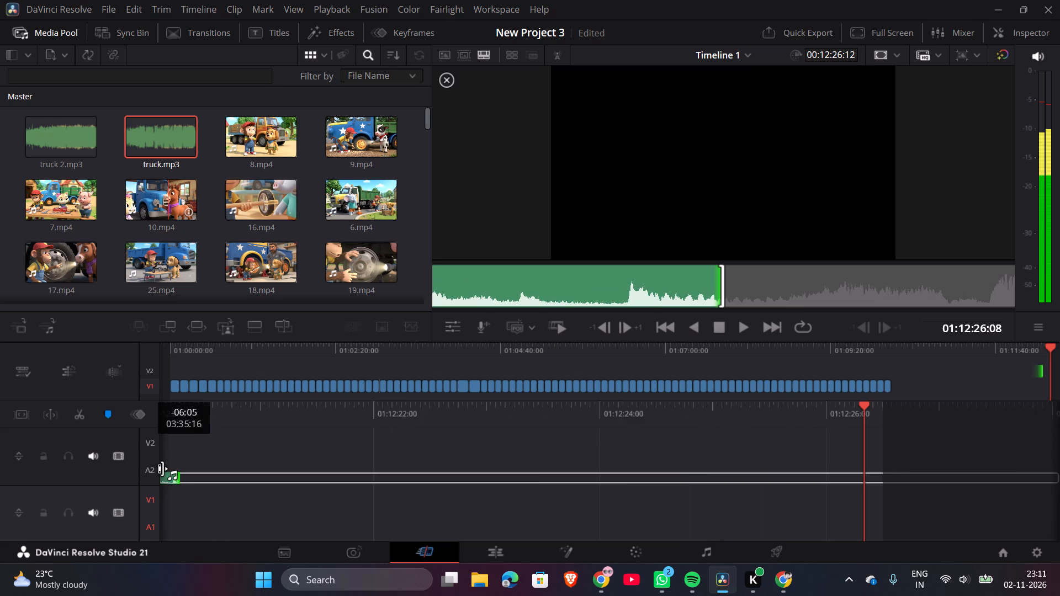
pyautogui.moveTo(163, 469); pyautogui.dragTo(170, 482)
pyautogui.doubleClick(170, 484)
pyautogui.click(169, 470)
pyautogui.moveTo(169, 470); pyautogui.dragTo(275, 474)
pyautogui.scroll(-2, 486, 466)
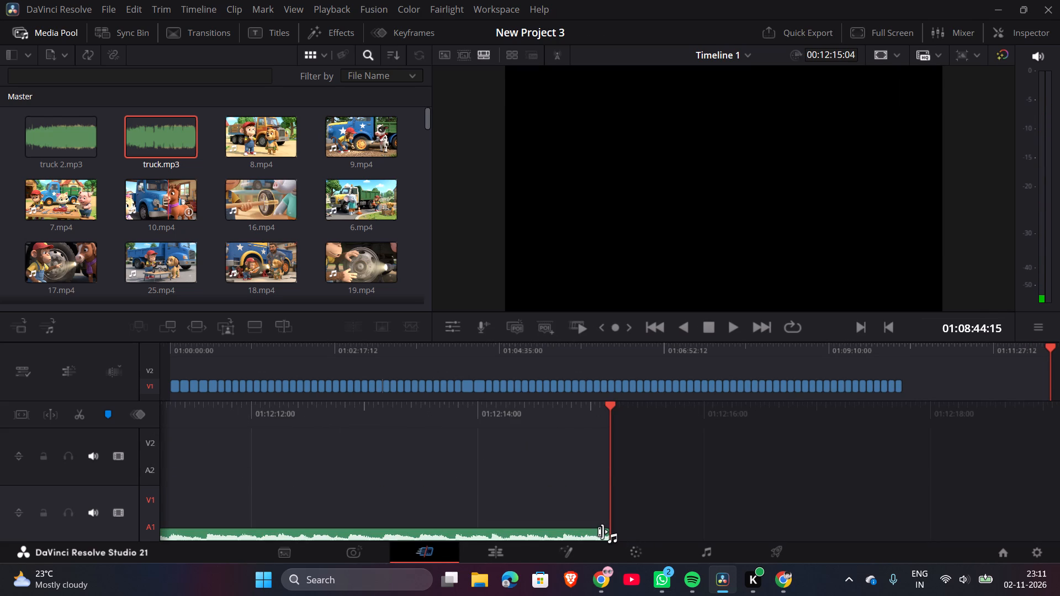
pyautogui.moveTo(603, 531); pyautogui.dragTo(159, 530)
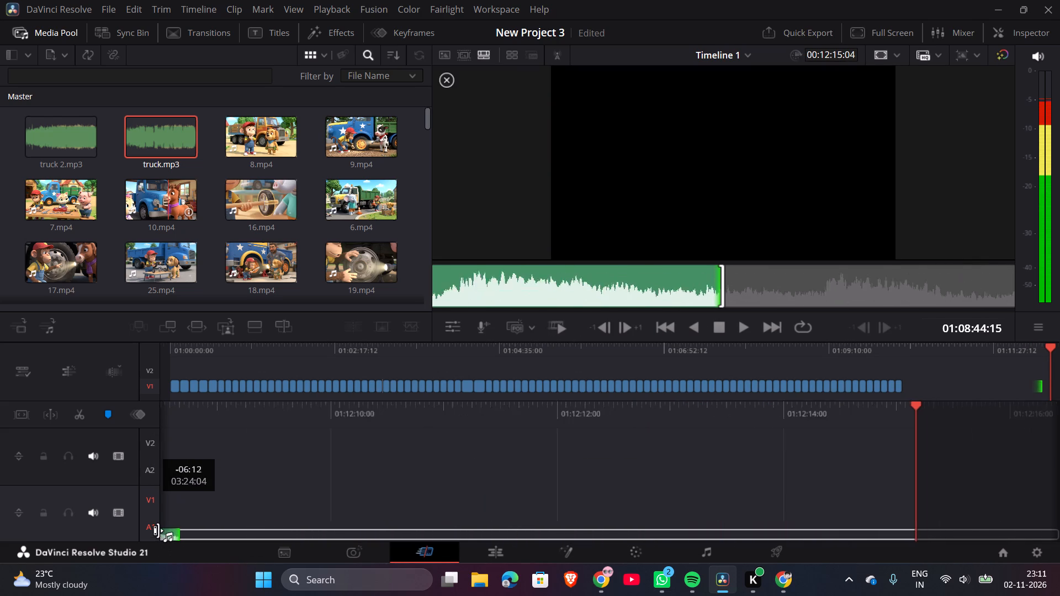
pyautogui.moveTo(159, 530); pyautogui.dragTo(161, 524)
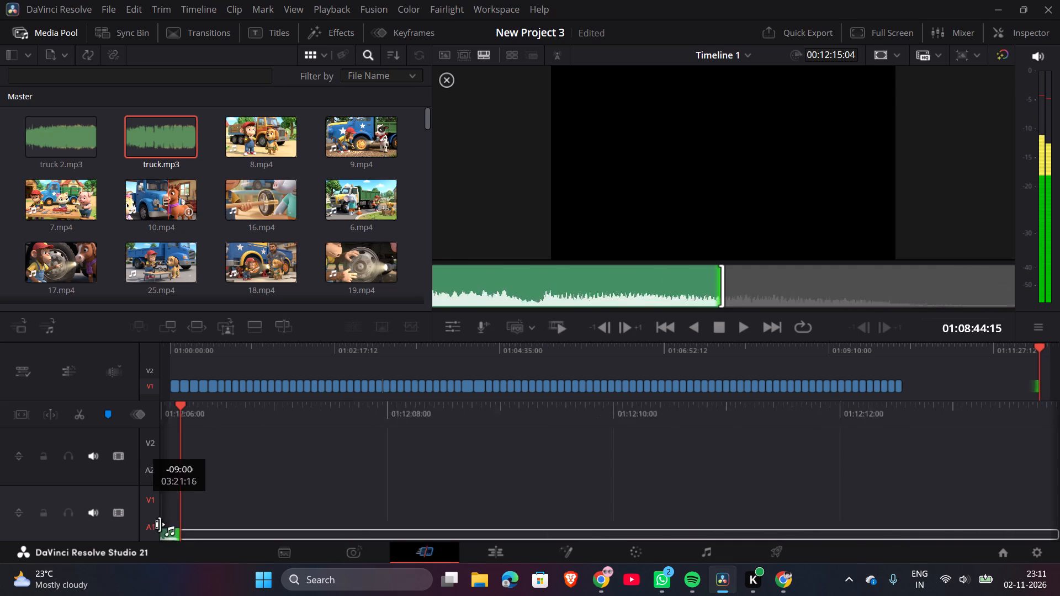
pyautogui.moveTo(161, 524); pyautogui.dragTo(173, 498)
pyautogui.moveTo(173, 498); pyautogui.dragTo(173, 525)
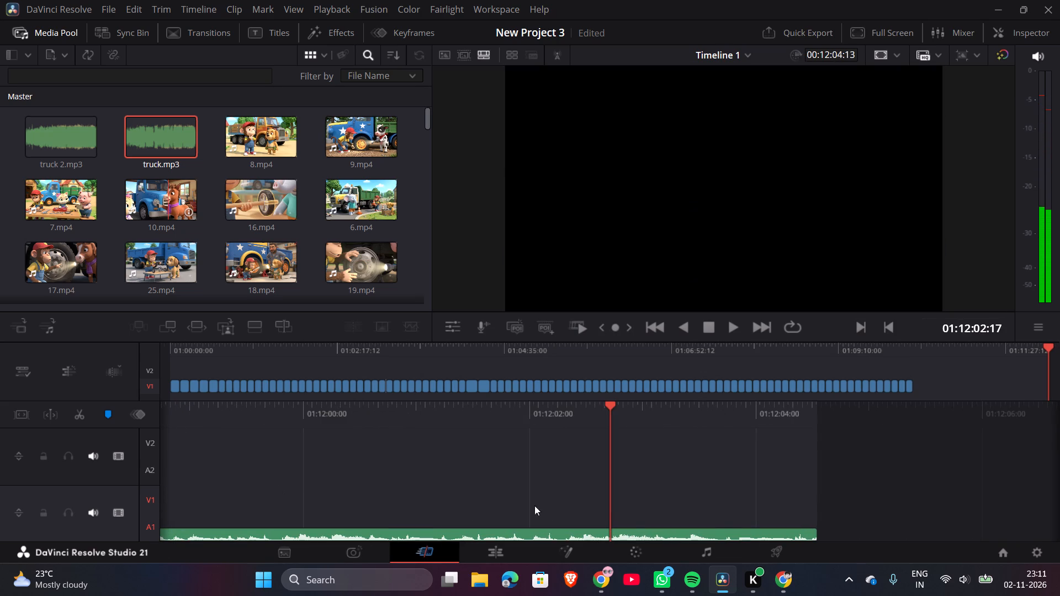
# Trim the end of the truck.mp3 music clip back to about 01:10:13:16, just past the final video clip.
pyautogui.scroll(-1, 711, 478)
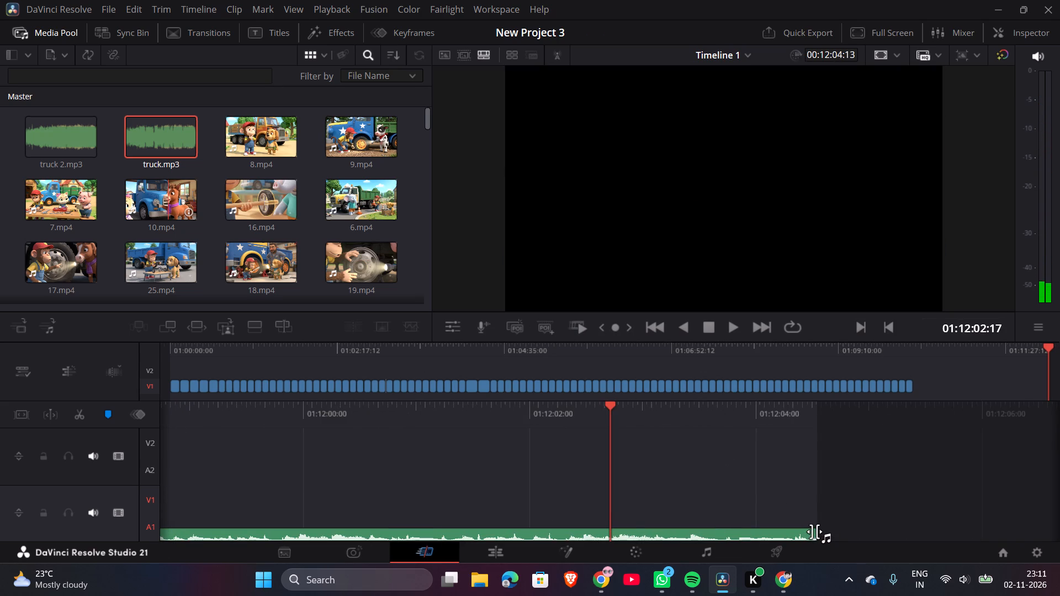
pyautogui.scroll(-2, 751, 480)
pyautogui.moveTo(815, 533); pyautogui.dragTo(204, 534)
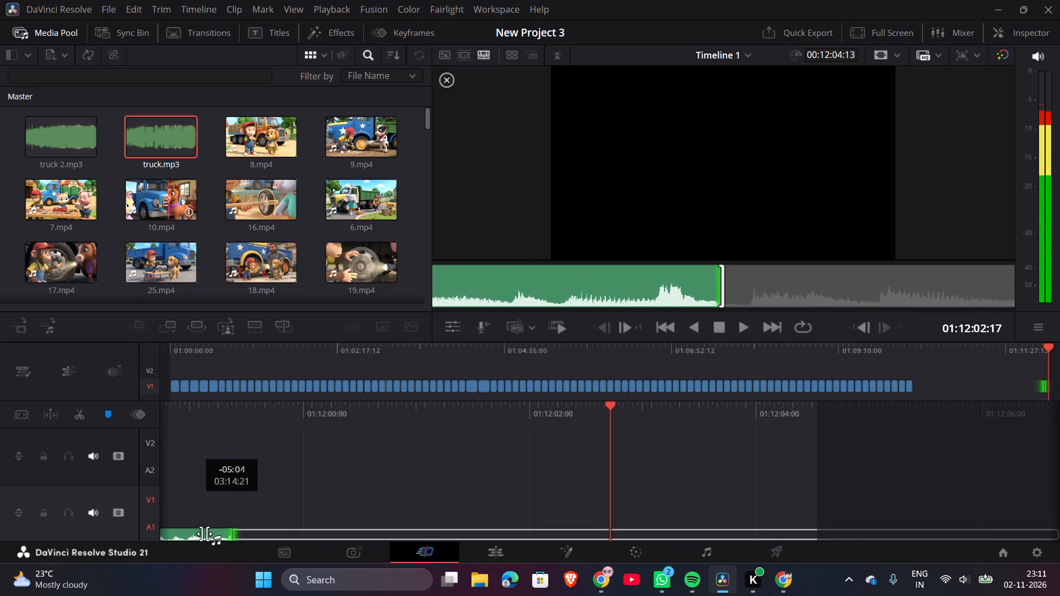
pyautogui.moveTo(204, 534); pyautogui.dragTo(161, 531)
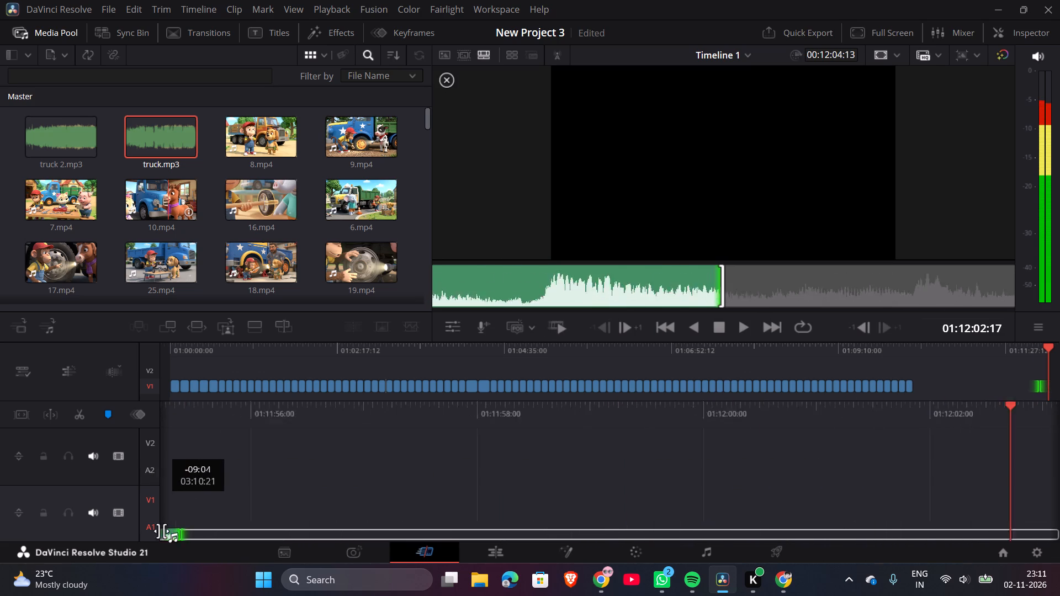
pyautogui.moveTo(161, 531); pyautogui.dragTo(162, 527)
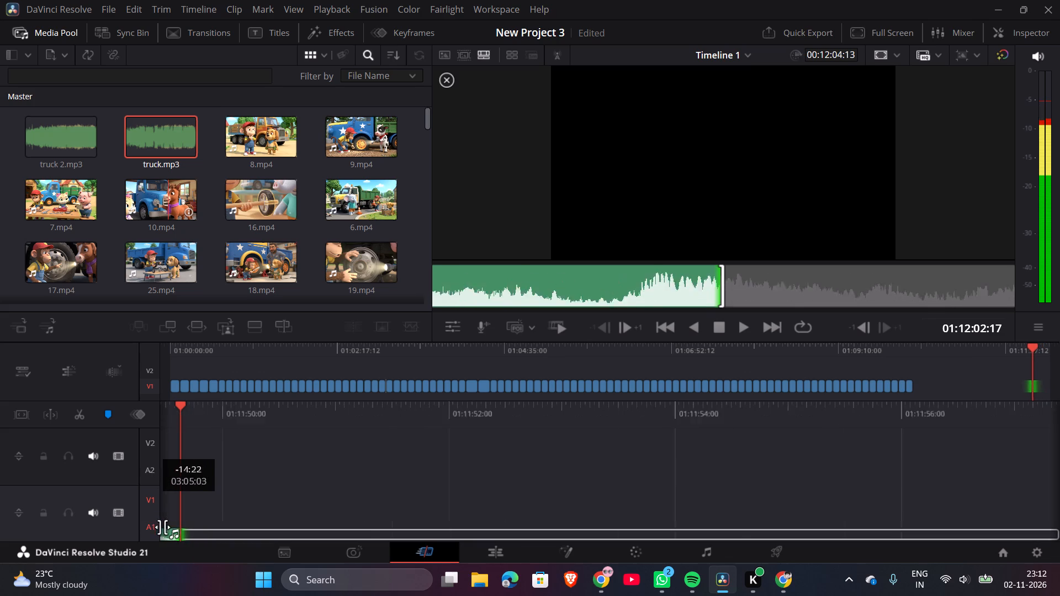
pyautogui.moveTo(162, 527); pyautogui.dragTo(168, 524)
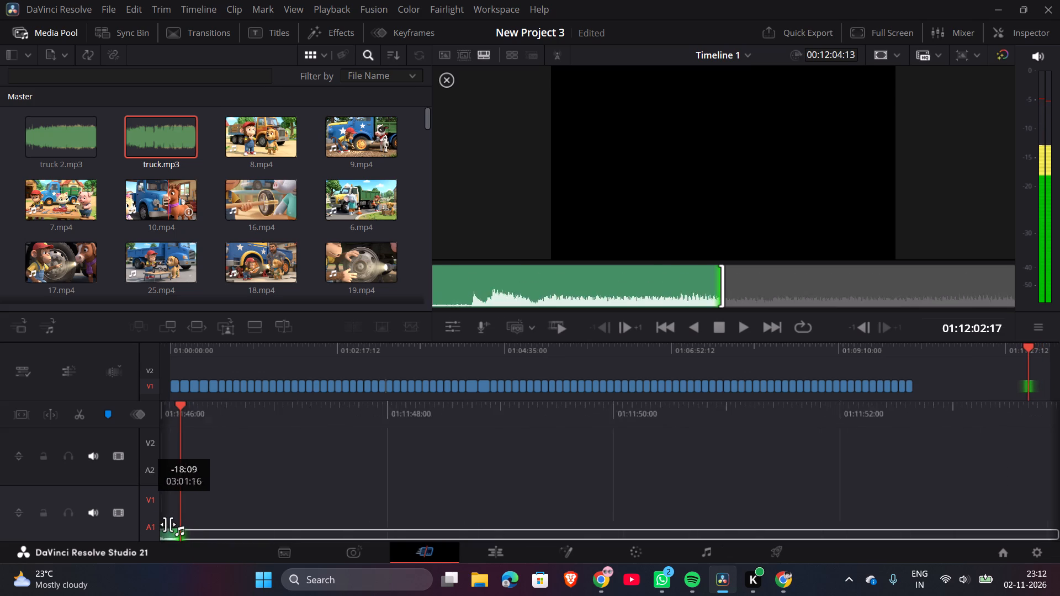
pyautogui.moveTo(168, 524); pyautogui.dragTo(170, 519)
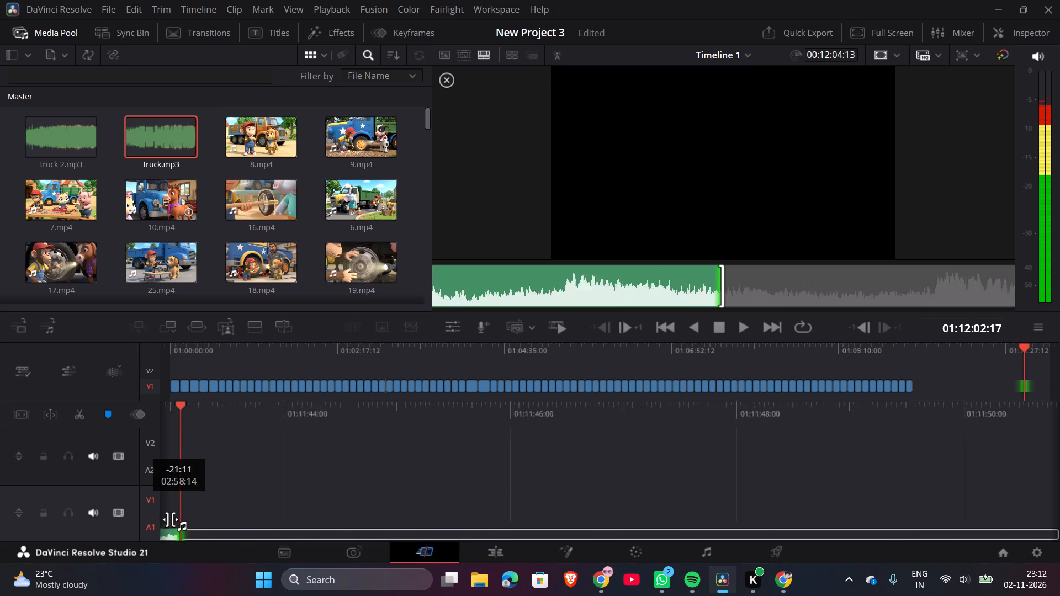
pyautogui.moveTo(170, 519); pyautogui.dragTo(162, 520)
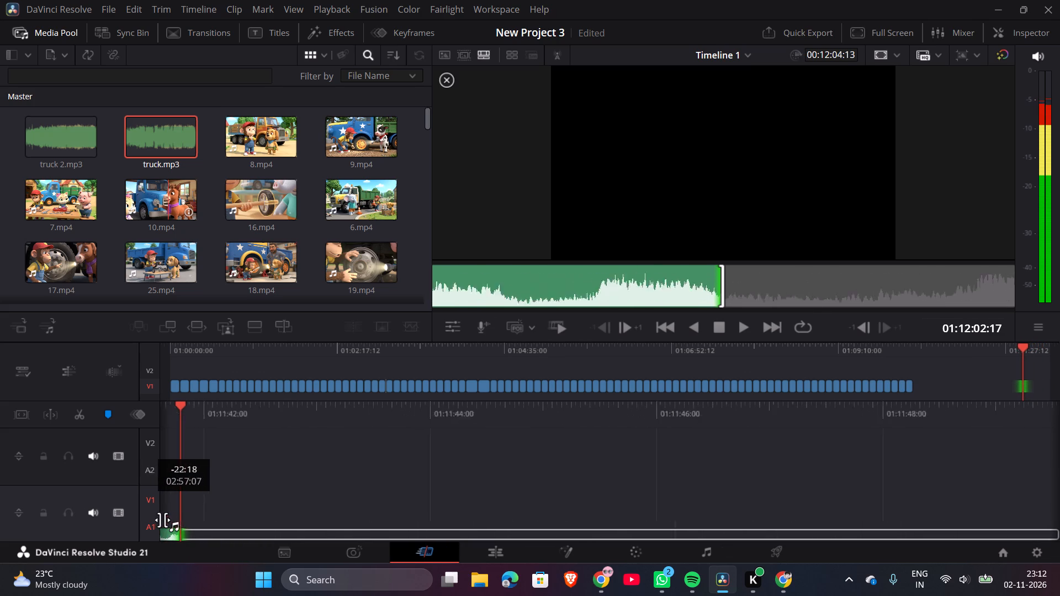
pyautogui.moveTo(162, 520); pyautogui.dragTo(162, 521)
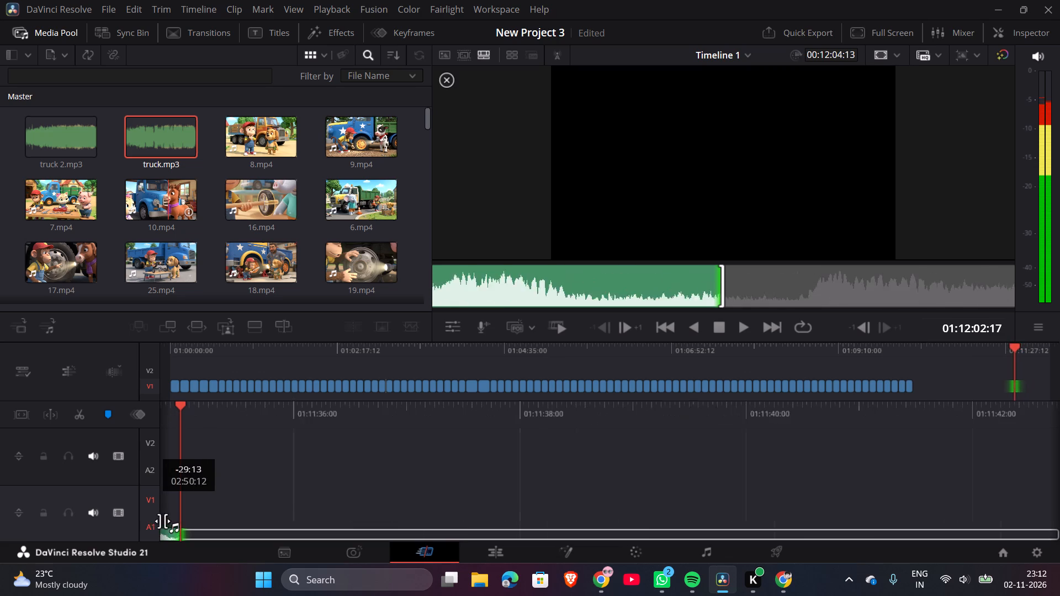
pyautogui.moveTo(162, 521); pyautogui.dragTo(140, 516)
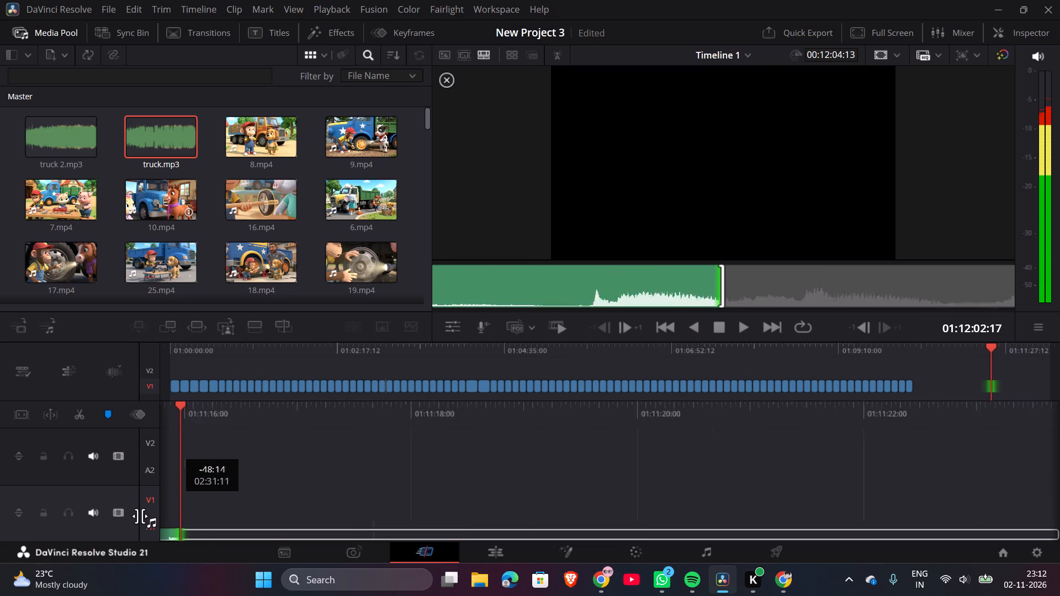
pyautogui.moveTo(140, 516); pyautogui.dragTo(146, 489)
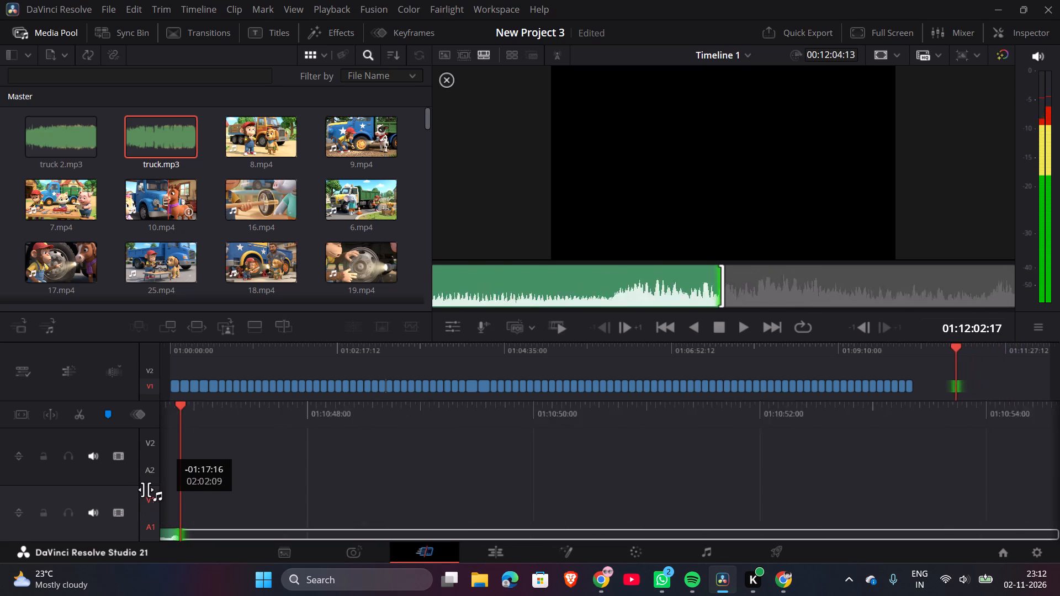
pyautogui.moveTo(146, 489); pyautogui.dragTo(141, 494)
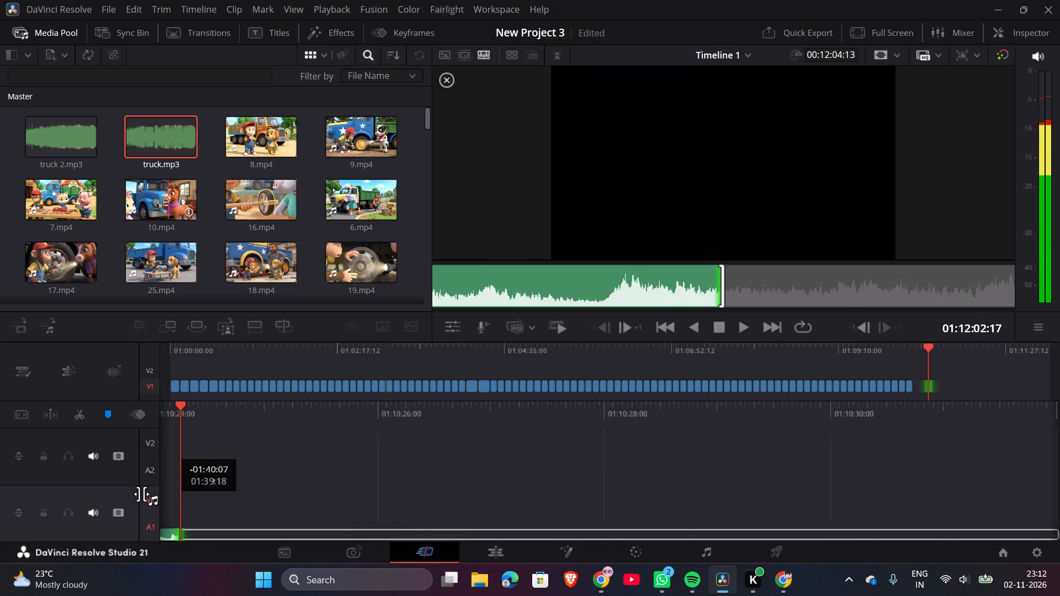
pyautogui.moveTo(141, 494); pyautogui.dragTo(149, 494)
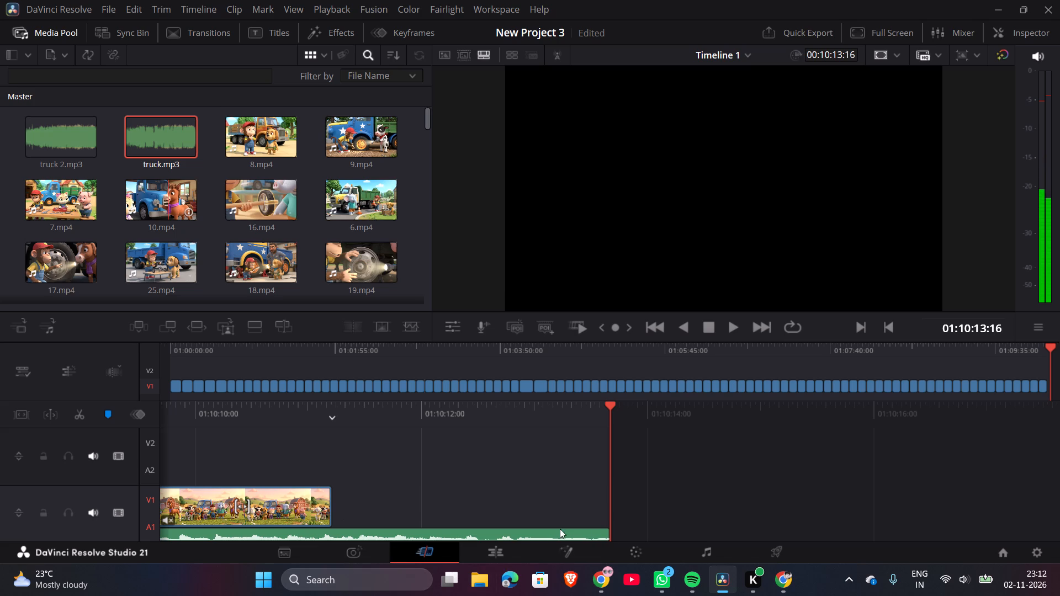
# Trim the end of the truck.mp3 music clip to match the final video clip's end at 01:10:11:05.
pyautogui.moveTo(610, 532); pyautogui.dragTo(535, 526)
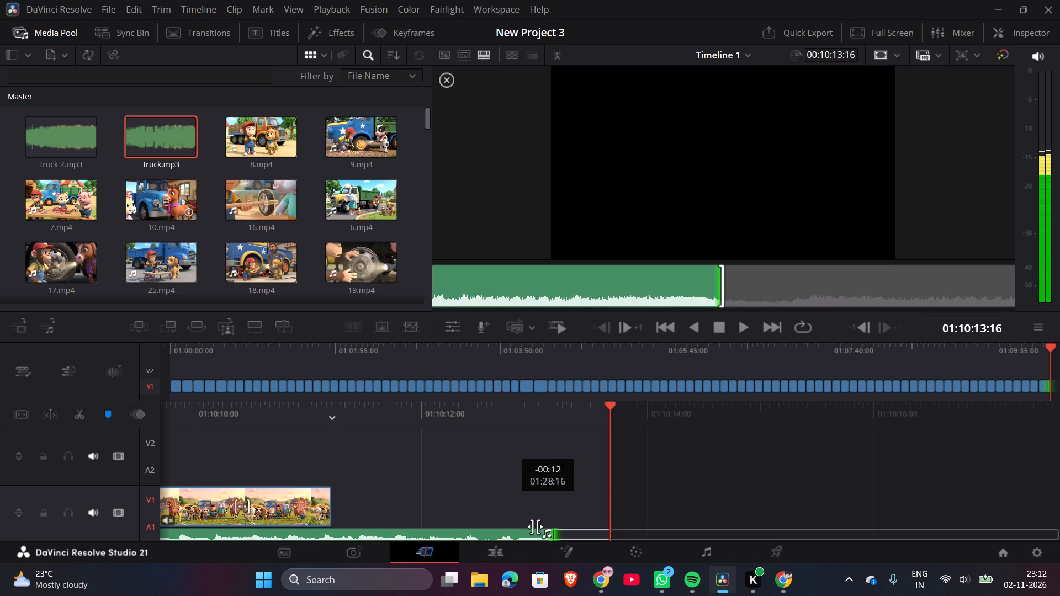
pyautogui.moveTo(535, 526); pyautogui.dragTo(335, 519)
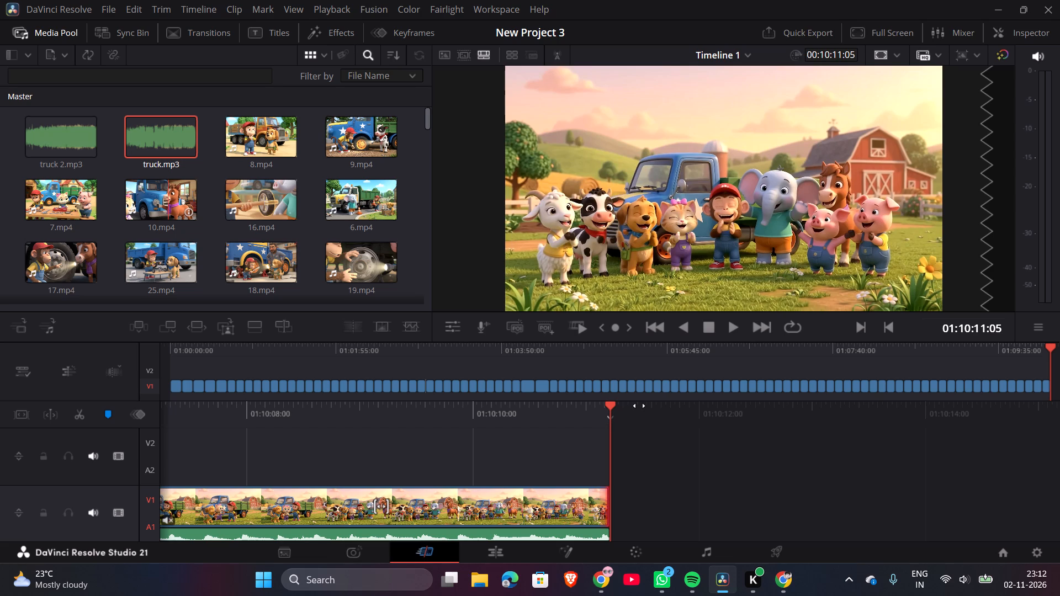
pyautogui.scroll(-4, 473, 419)
# On the Deliver page, set the render file name to truck, checking the youtube and MISEC folders in File Explorer for existing names.
pyautogui.click(783, 562)
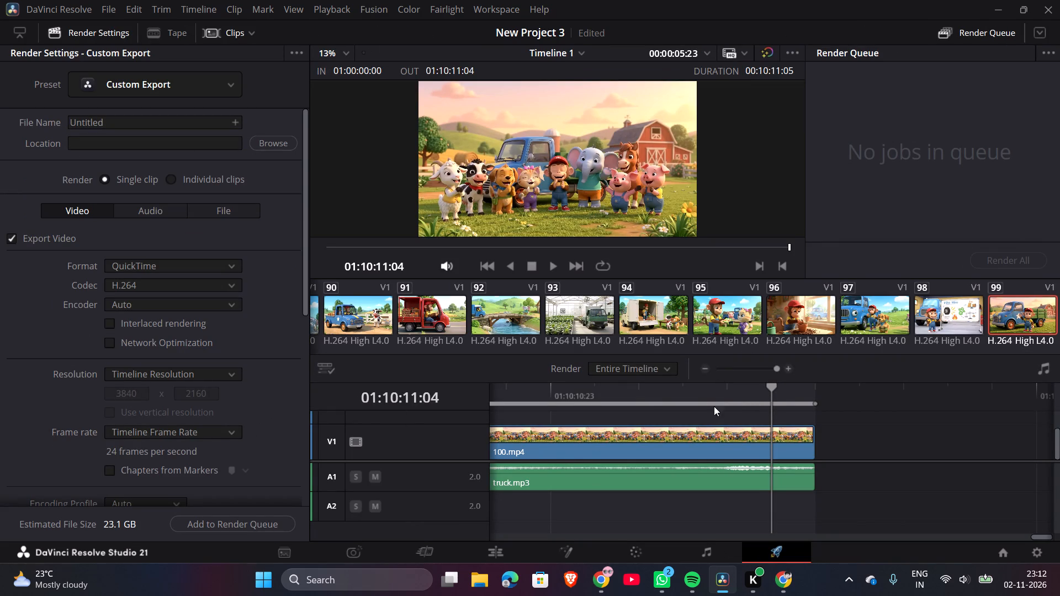
pyautogui.click(133, 140)
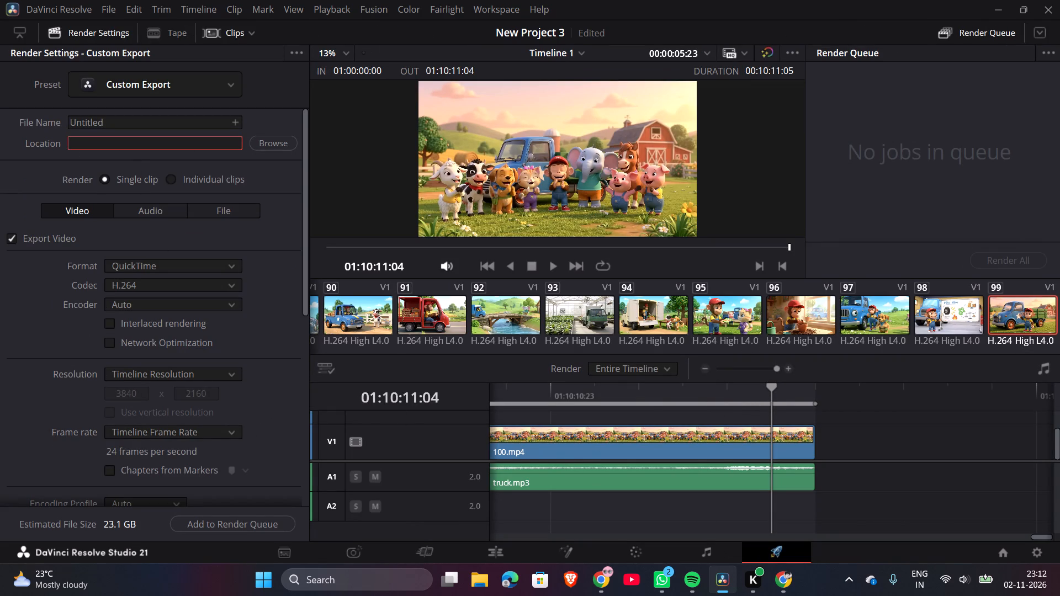
pyautogui.doubleClick(132, 120)
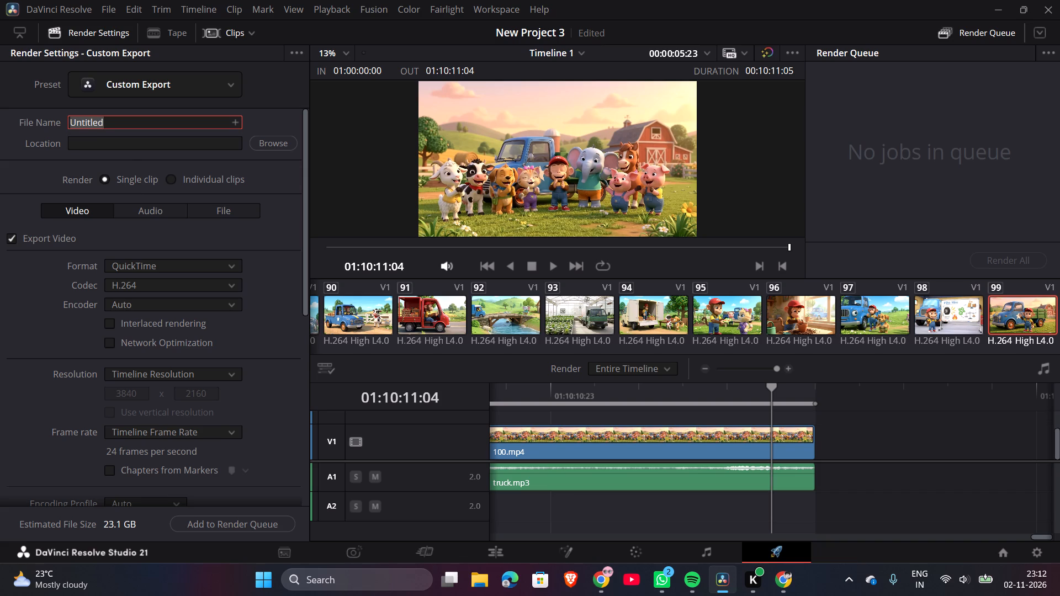
pyautogui.write('tu')
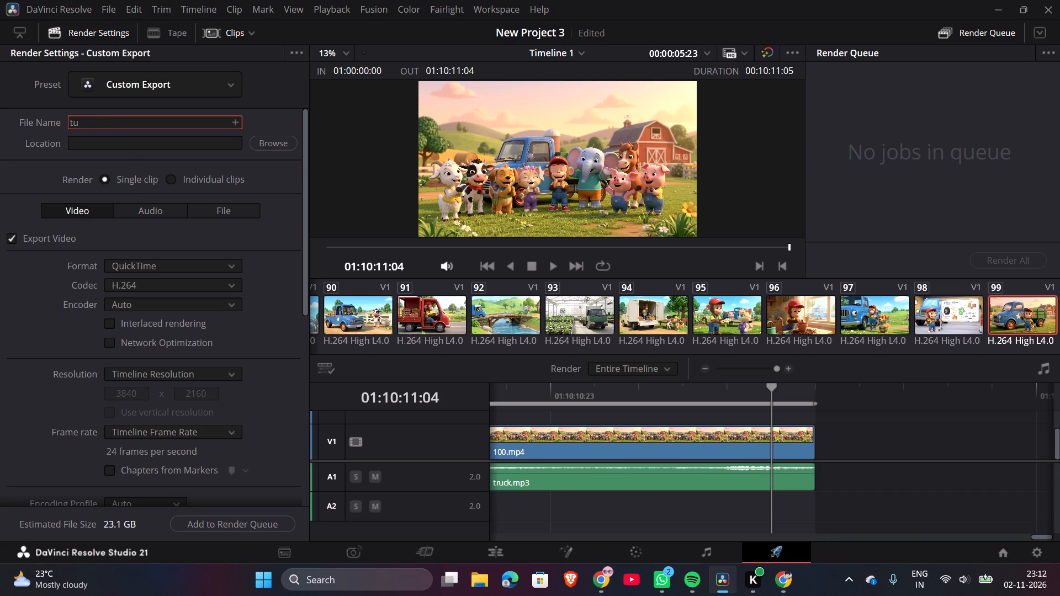
pyautogui.press('c')
pyautogui.click(479, 593)
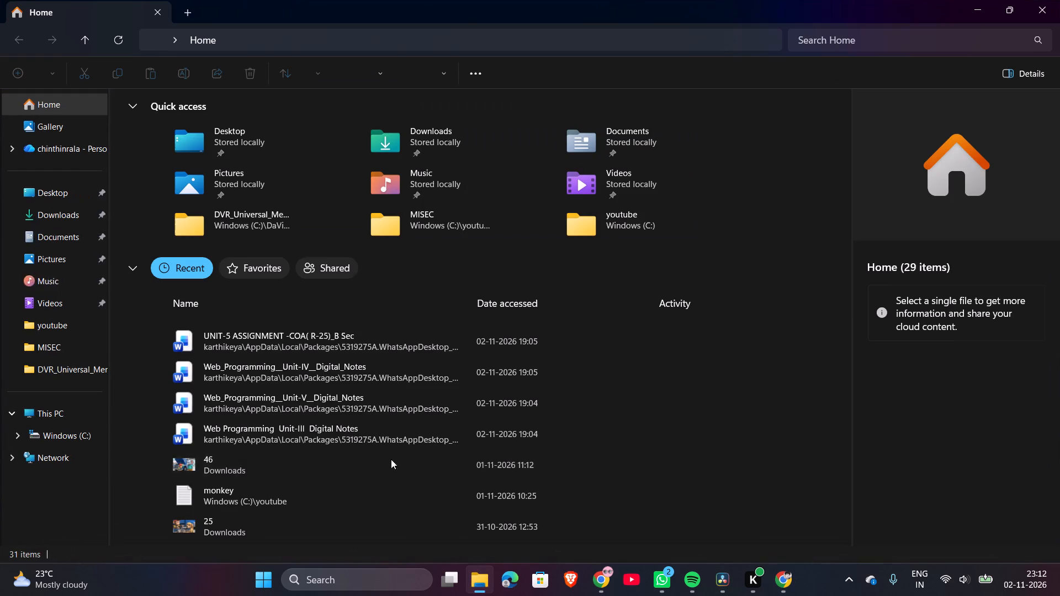
pyautogui.click(35, 315)
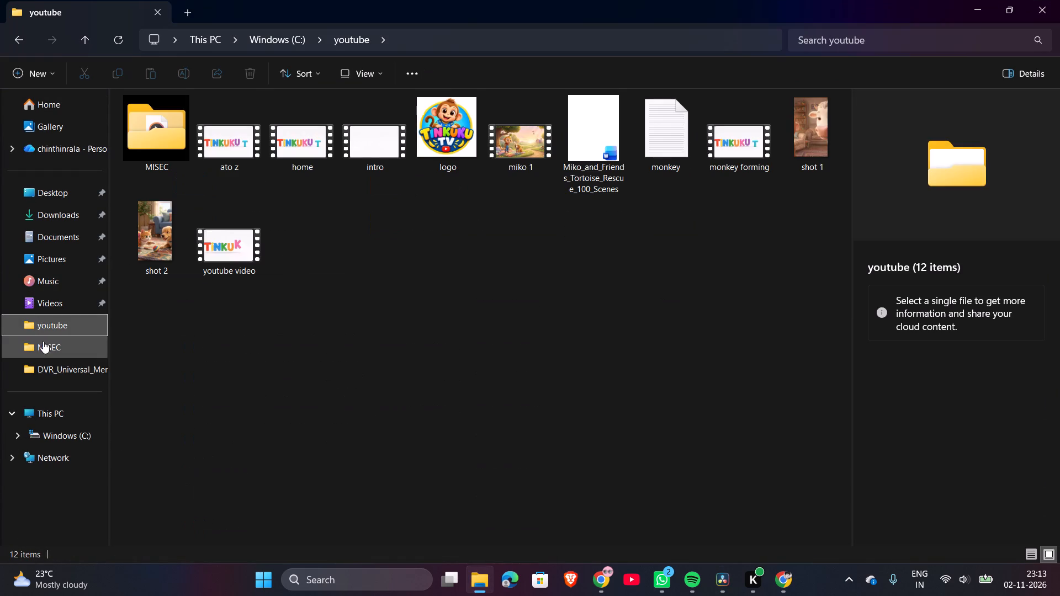
pyautogui.click(45, 345)
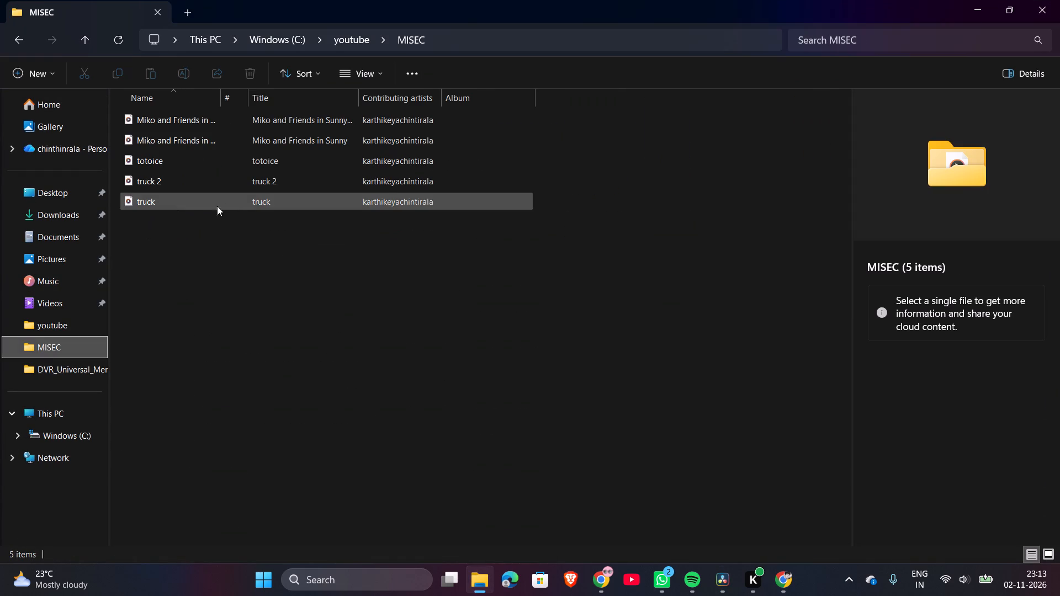
pyautogui.click(982, 8)
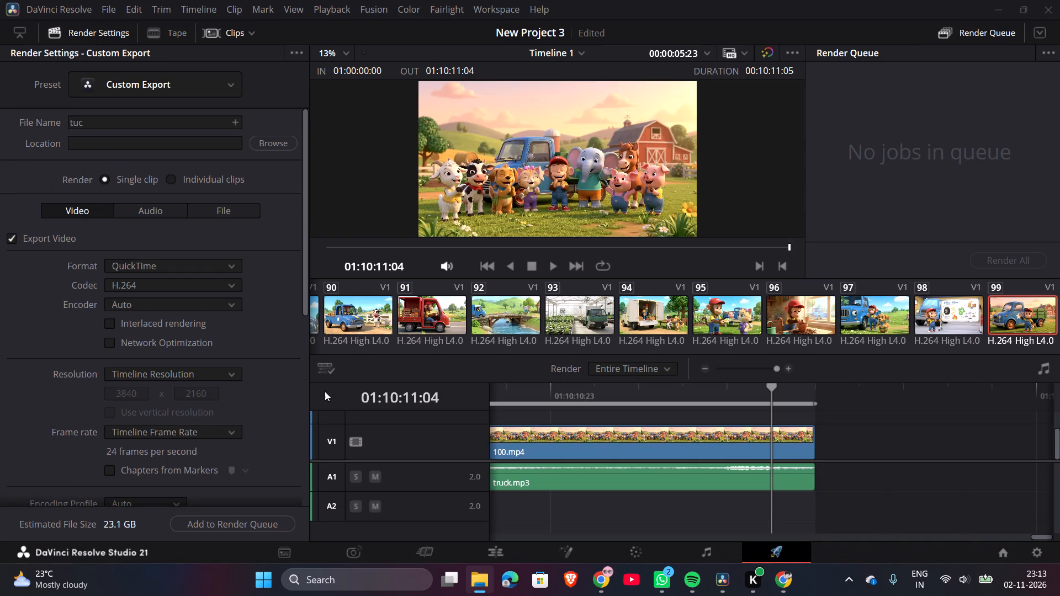
pyautogui.click(106, 123)
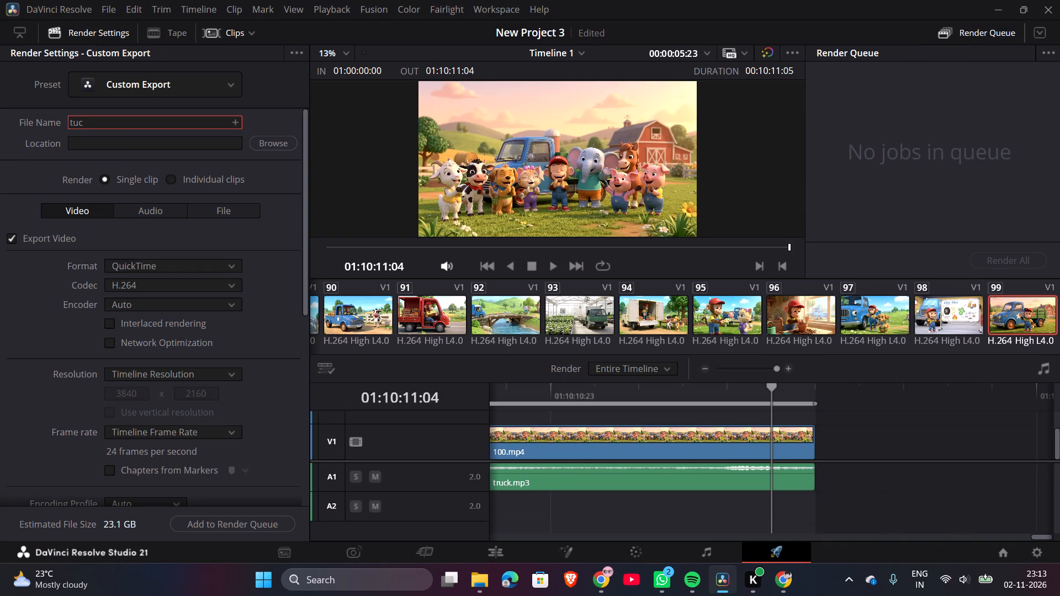
pyautogui.press('BackSpace')
pyautogui.press('BackSpace')
pyautogui.write('ru')
pyautogui.write('ck')
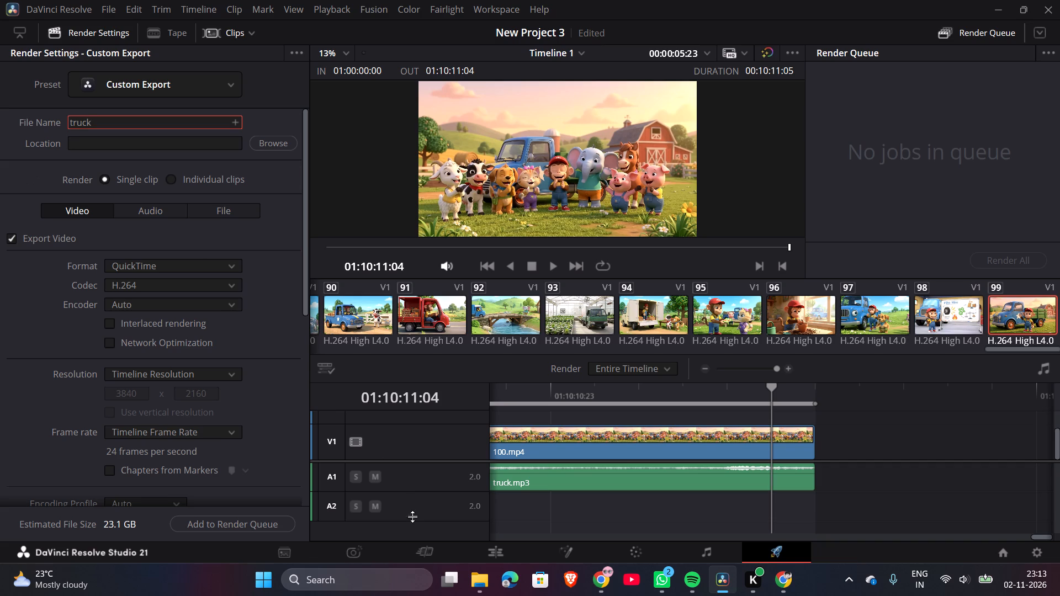
# Set the render location to the C:\youtube folder, keeping truck as the file name.
pyautogui.click(468, 581)
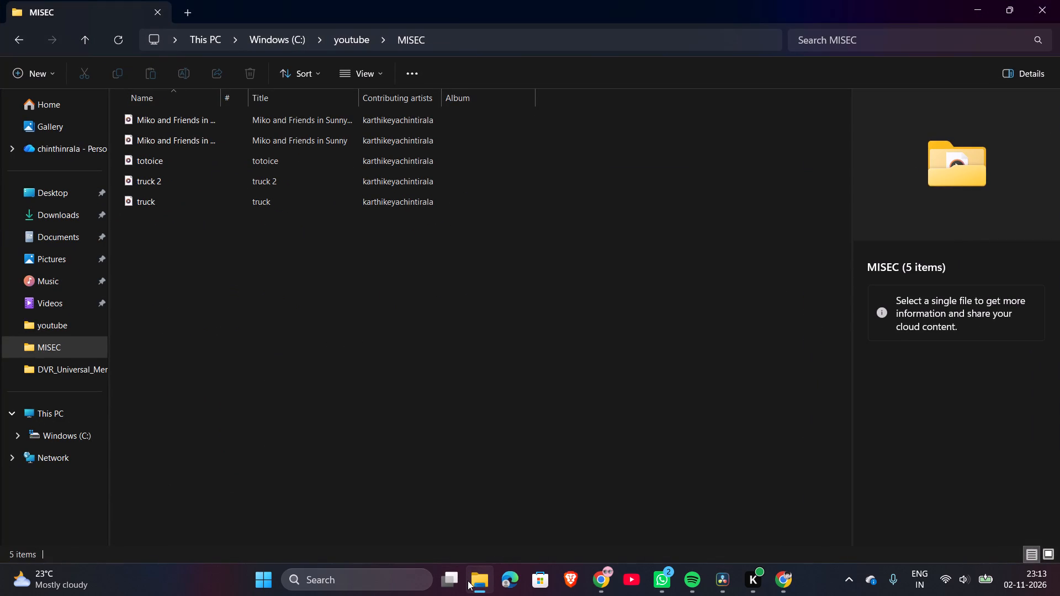
pyautogui.click(984, 14)
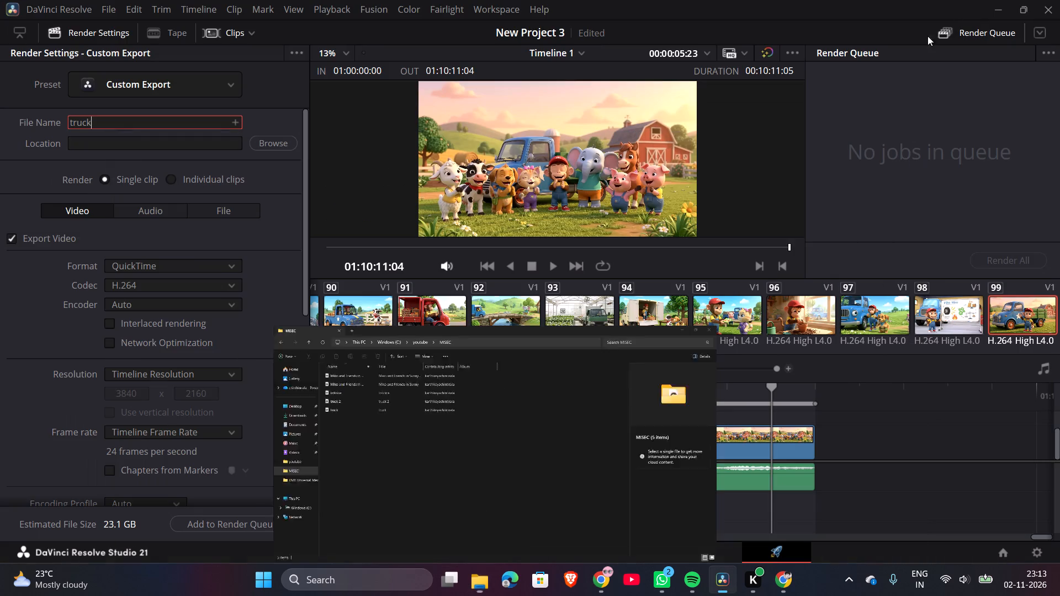
pyautogui.click(251, 125)
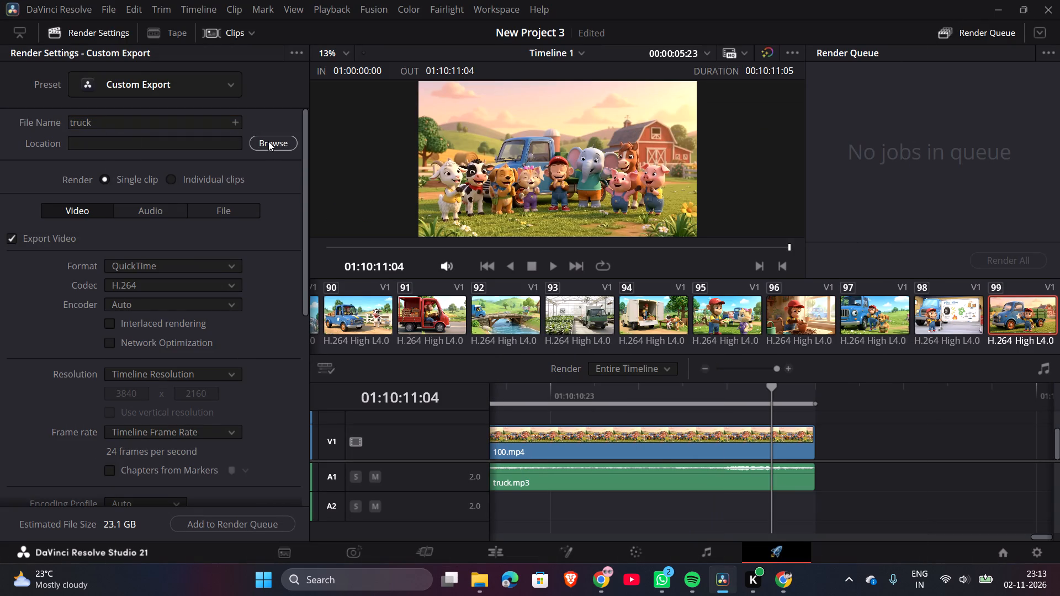
pyautogui.click(269, 141)
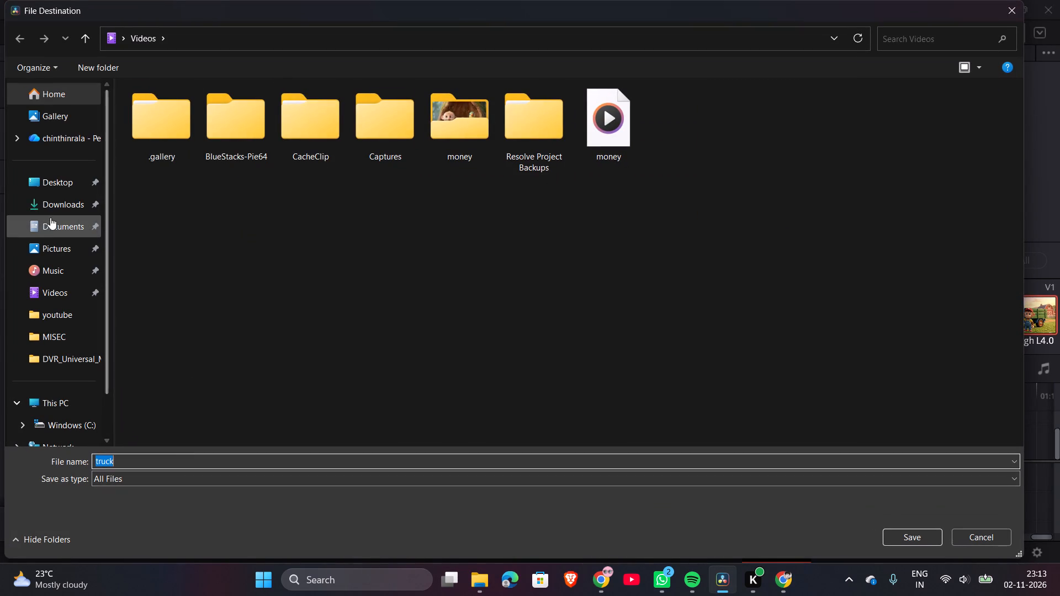
pyautogui.click(75, 316)
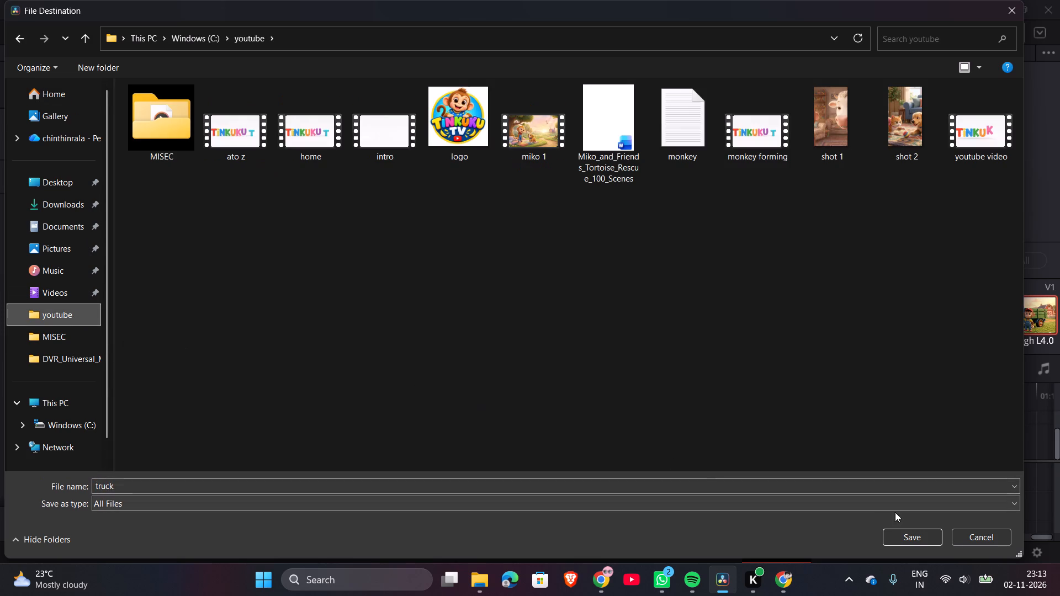
pyautogui.click(911, 534)
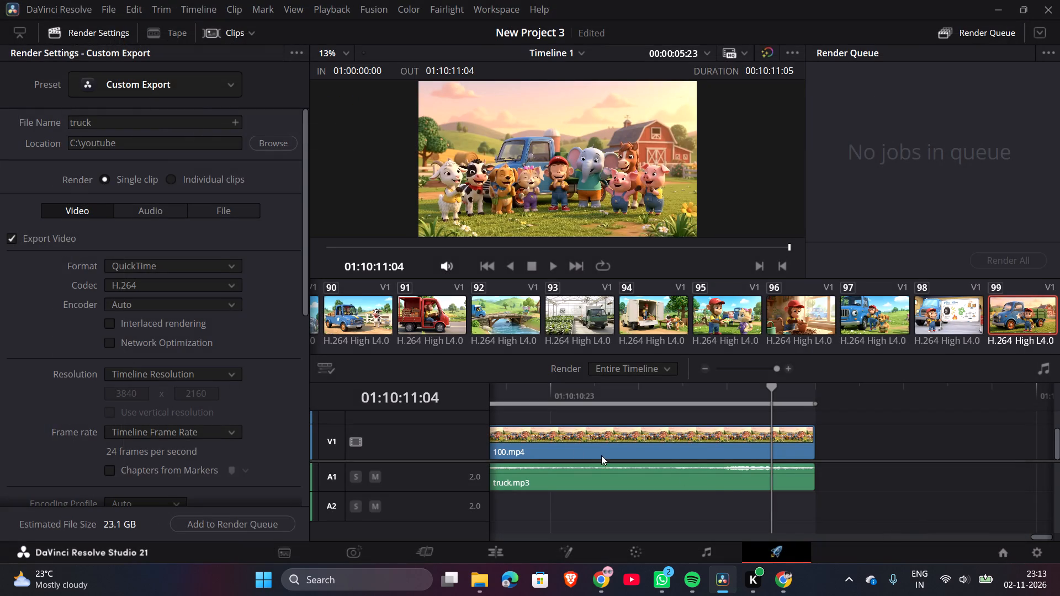
# Change the render file name to truck miko 2, checking the youtube folder in File Explorer for existing names.
pyautogui.click(95, 120)
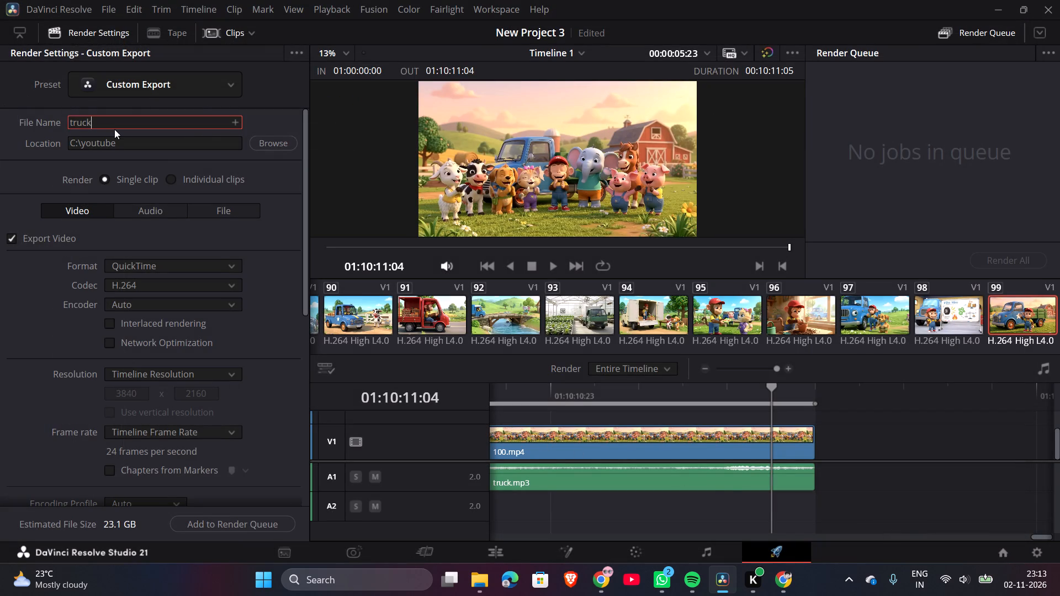
pyautogui.press('space')
pyautogui.write('mi')
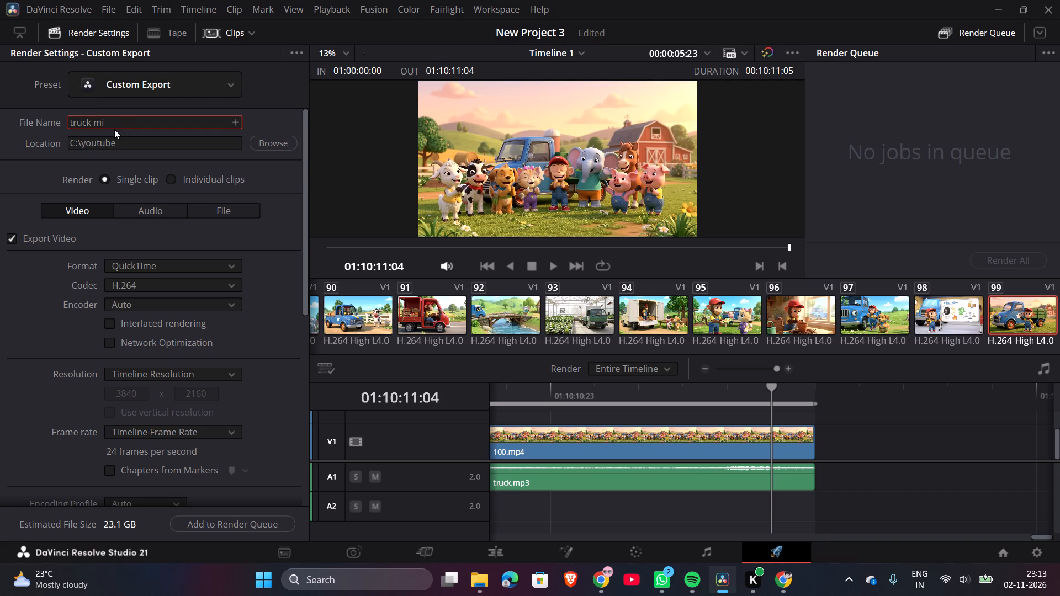
pyautogui.write('ko')
pyautogui.click(478, 593)
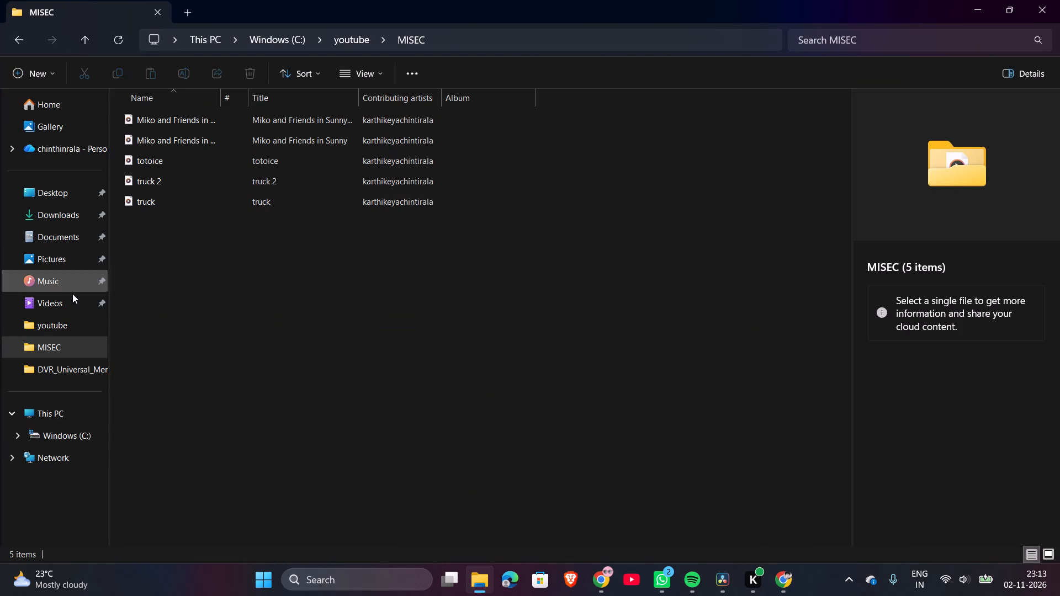
pyautogui.click(75, 323)
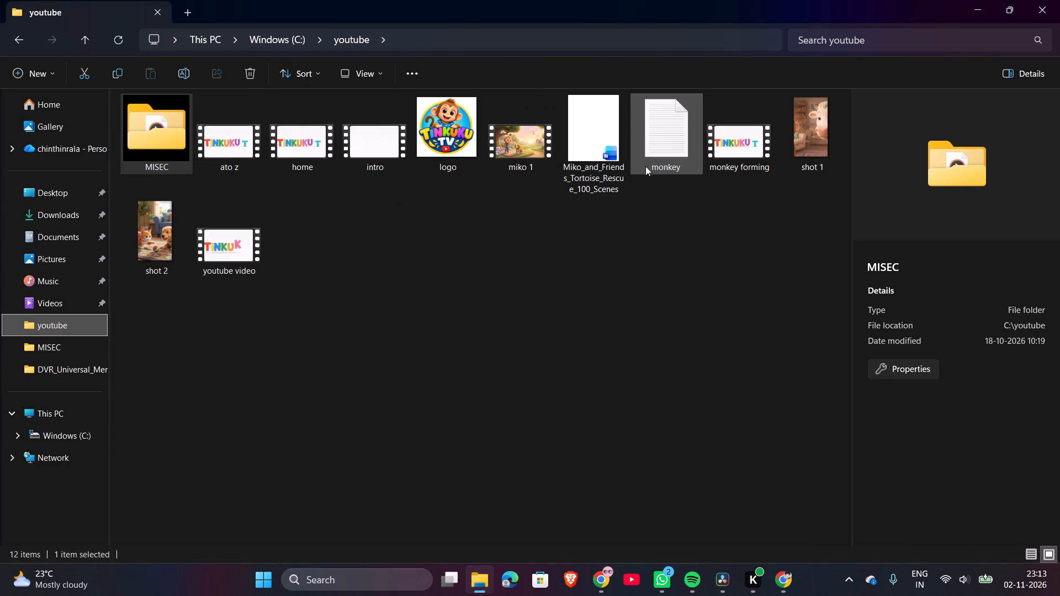
pyautogui.click(974, 5)
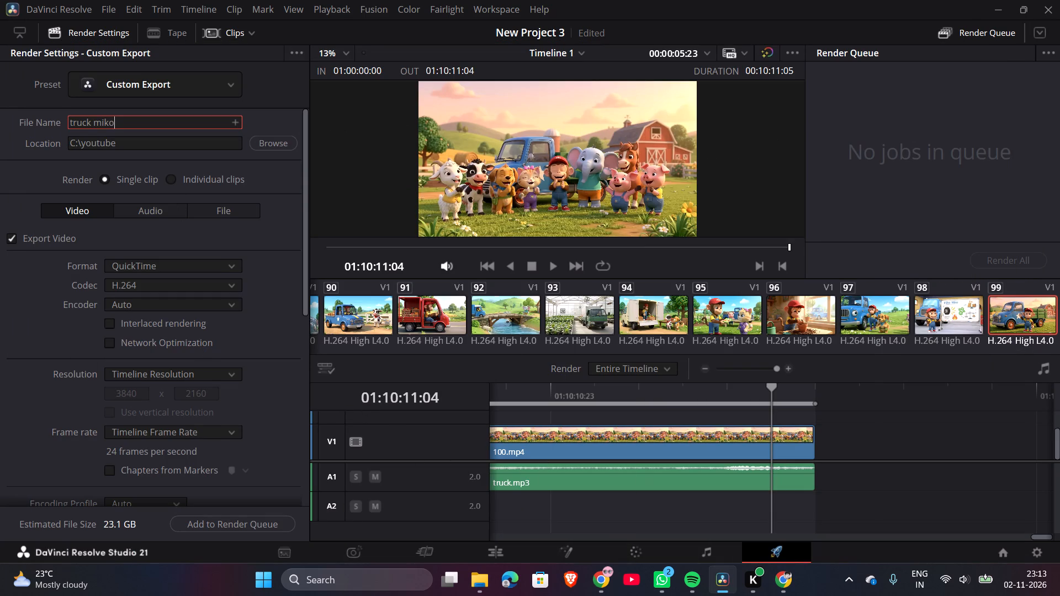
pyautogui.press('space')
pyautogui.write('2')
# Set the video encoding profile to High.
pyautogui.scroll(-2, 160, 212)
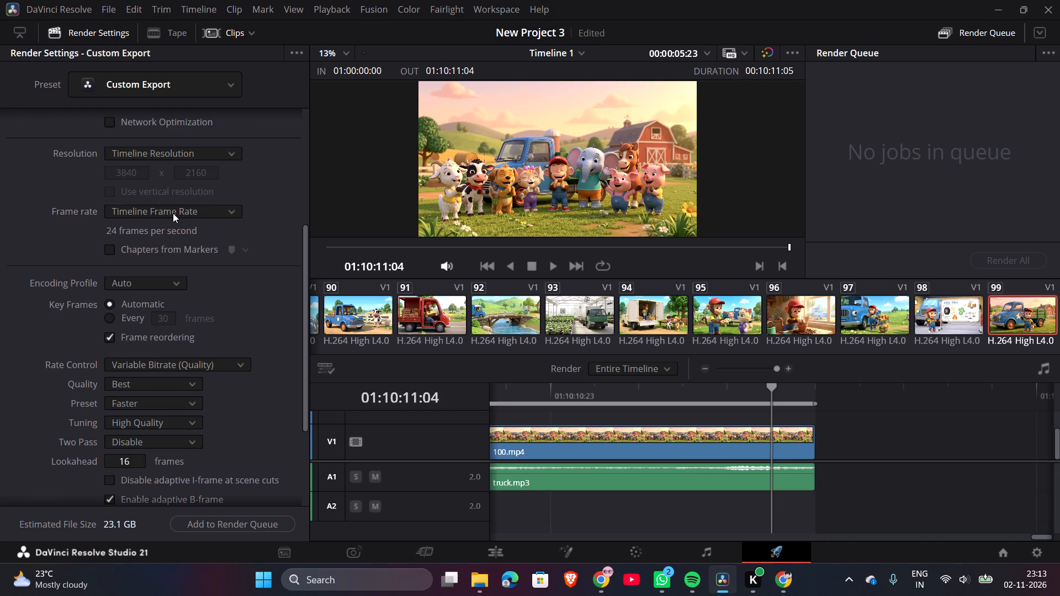
pyautogui.click(172, 279)
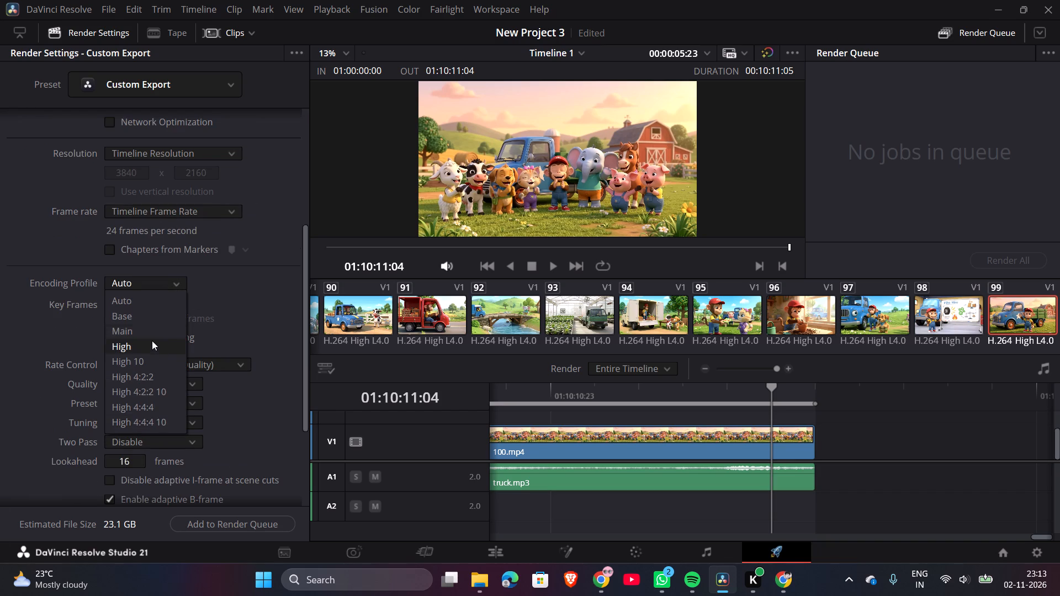
pyautogui.click(152, 345)
# Review the remaining encoder options: entropy coding mode, AQ strength, two pass, quality, rate control and encoding profile.
pyautogui.scroll(-2, 173, 258)
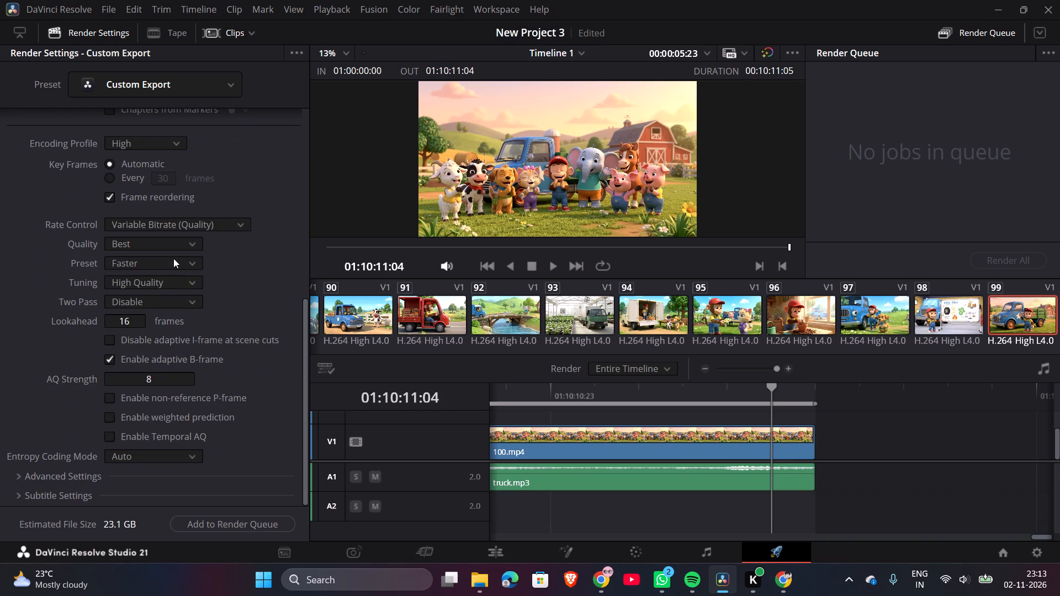
pyautogui.scroll(-1, 173, 258)
pyautogui.click(157, 459)
pyautogui.click(225, 455)
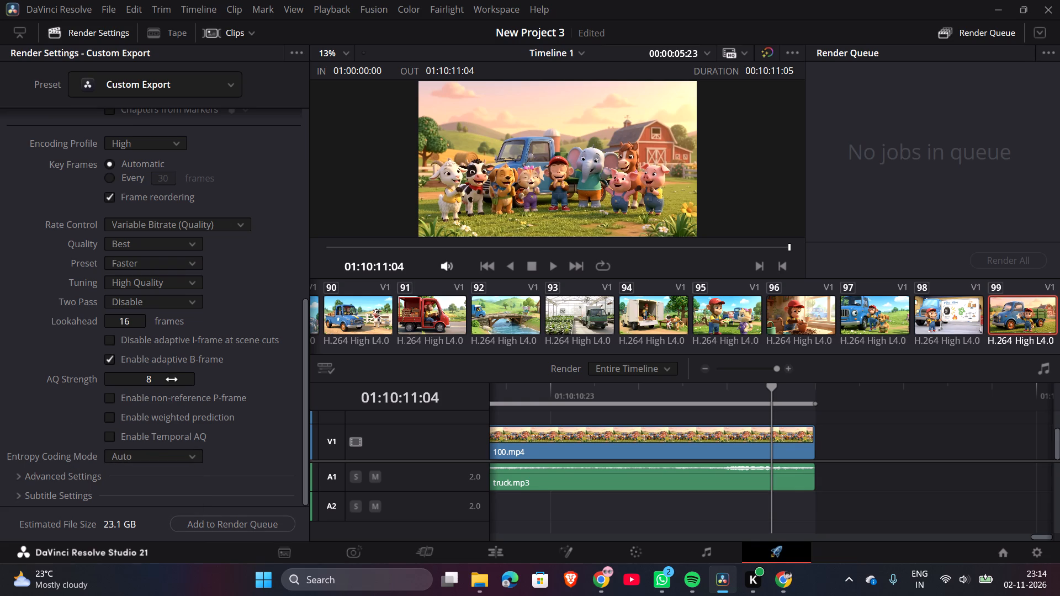
pyautogui.click(172, 380)
pyautogui.click(221, 382)
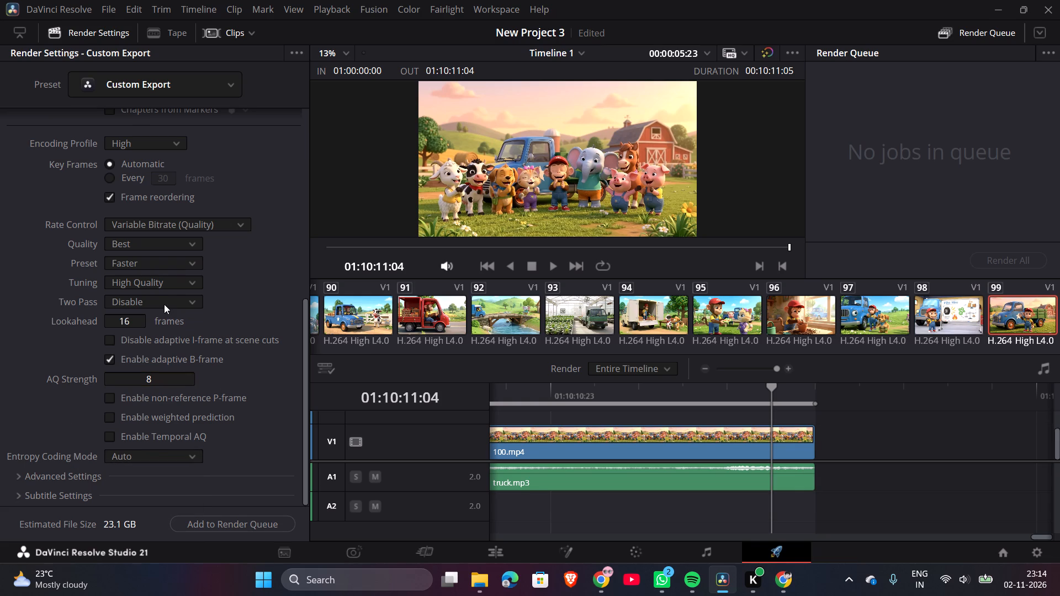
pyautogui.click(173, 306)
pyautogui.click(235, 312)
pyautogui.click(174, 247)
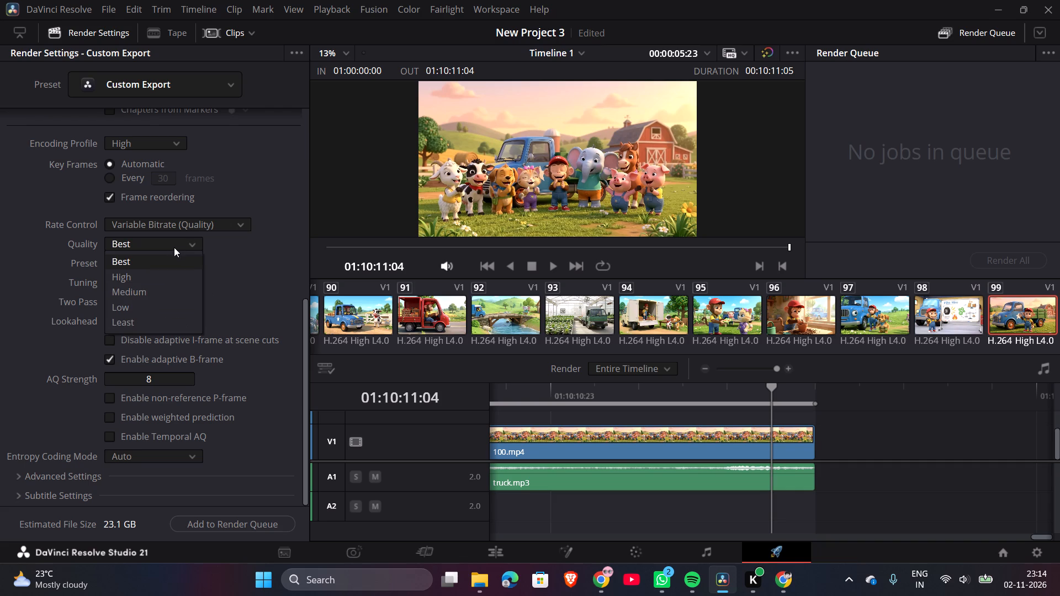
pyautogui.click(230, 265)
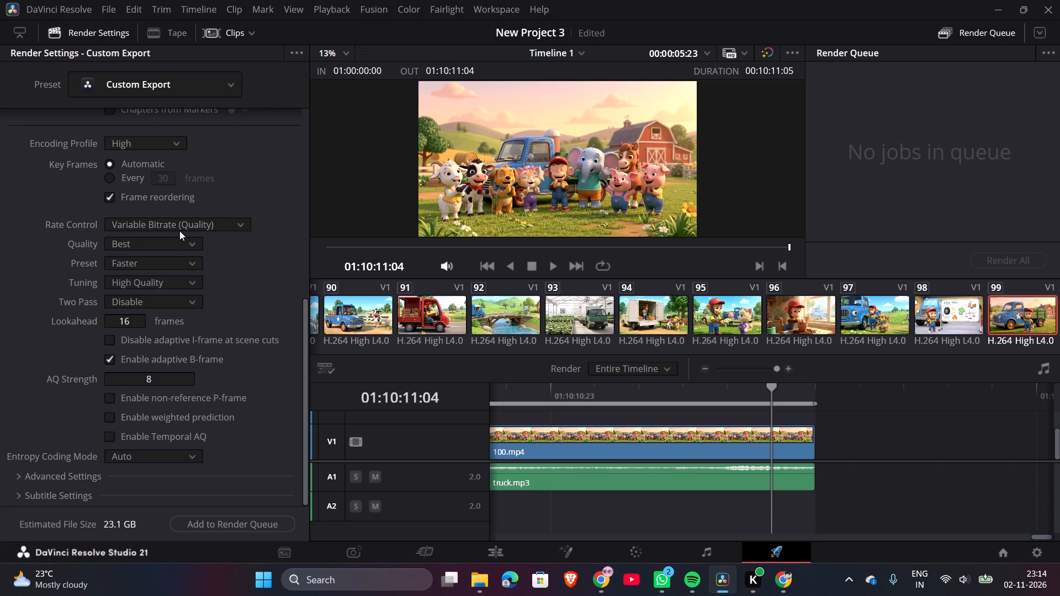
pyautogui.click(181, 228)
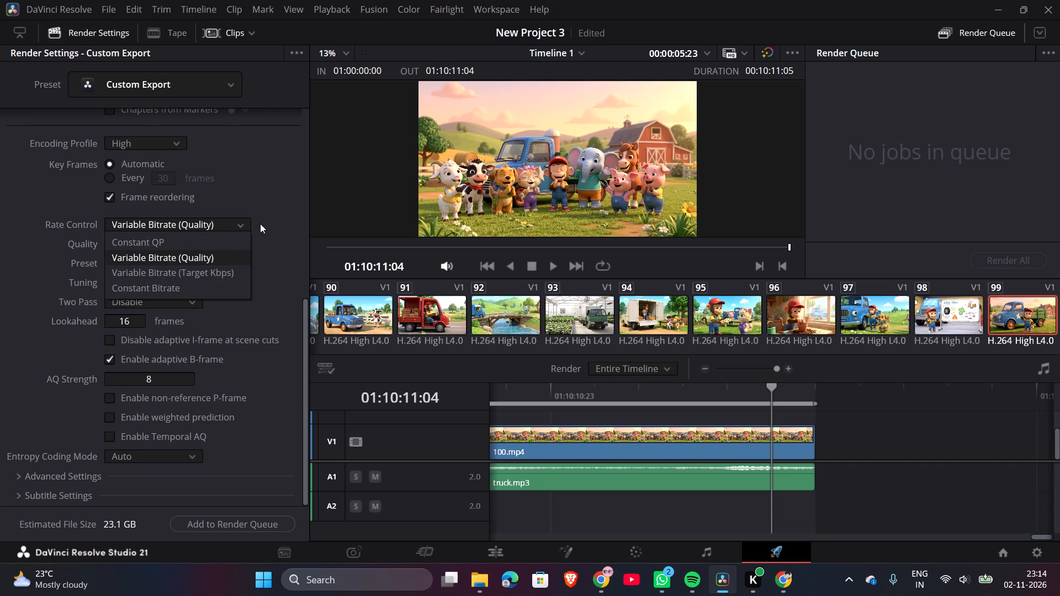
pyautogui.click(288, 163)
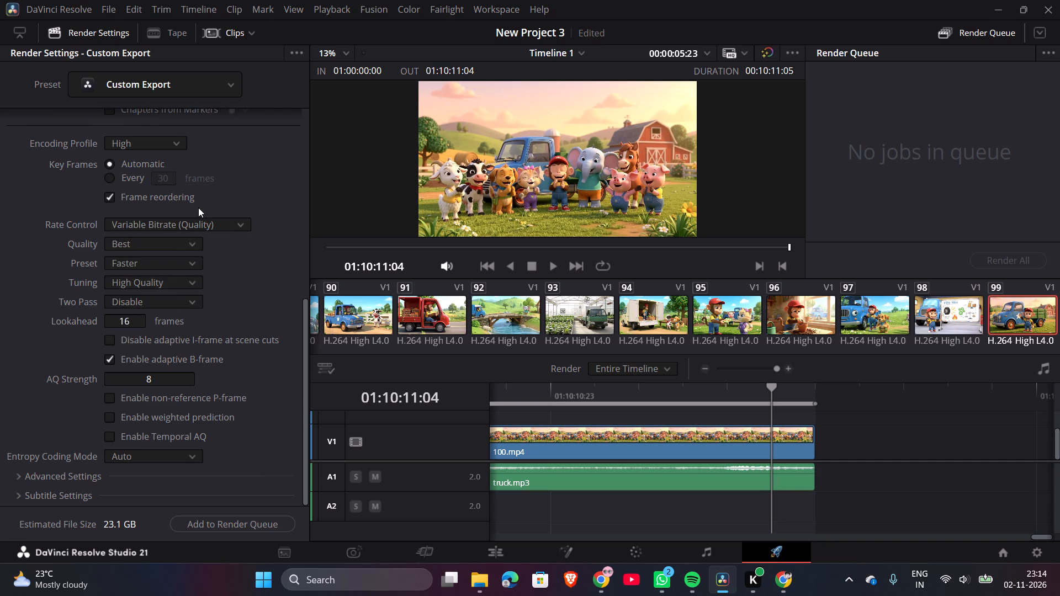
pyautogui.scroll(1, 198, 207)
pyautogui.click(158, 252)
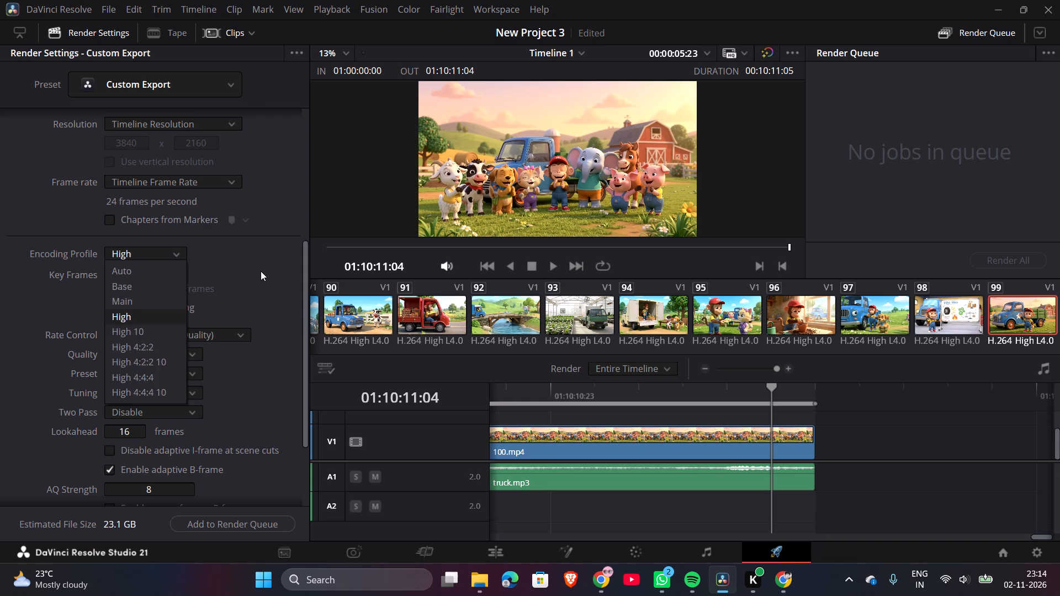
pyautogui.click(261, 271)
pyautogui.scroll(-4, 187, 334)
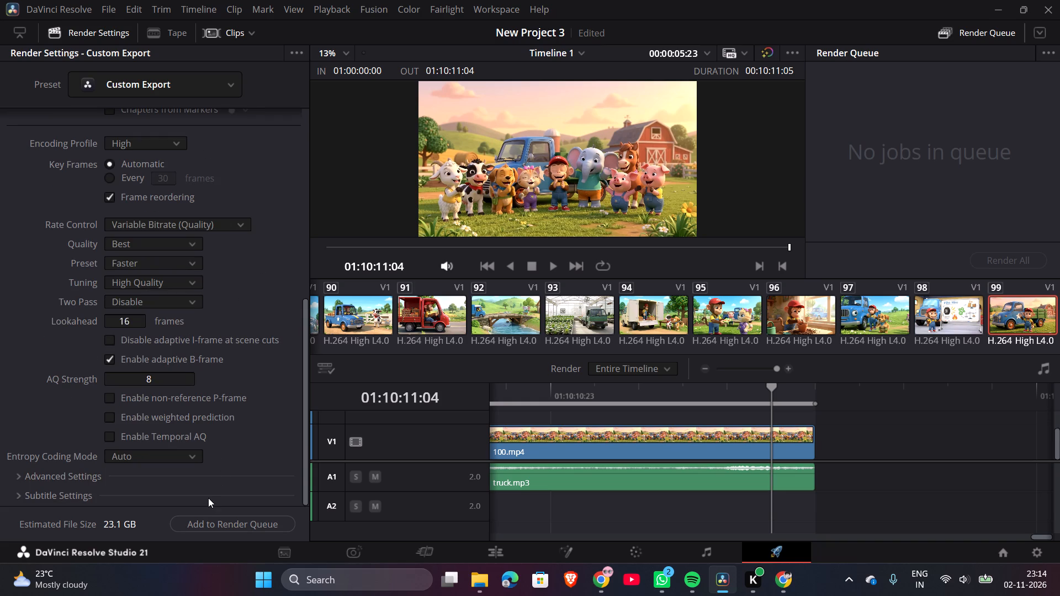
# Add the Timeline 1 export to the render queue and start rendering it.
pyautogui.click(239, 525)
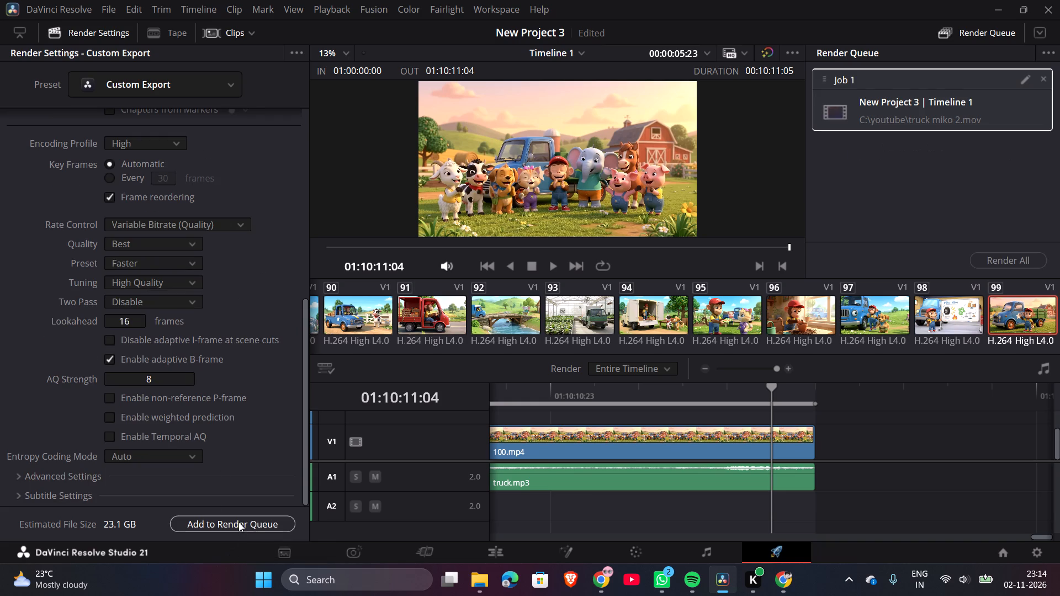
pyautogui.click(1001, 264)
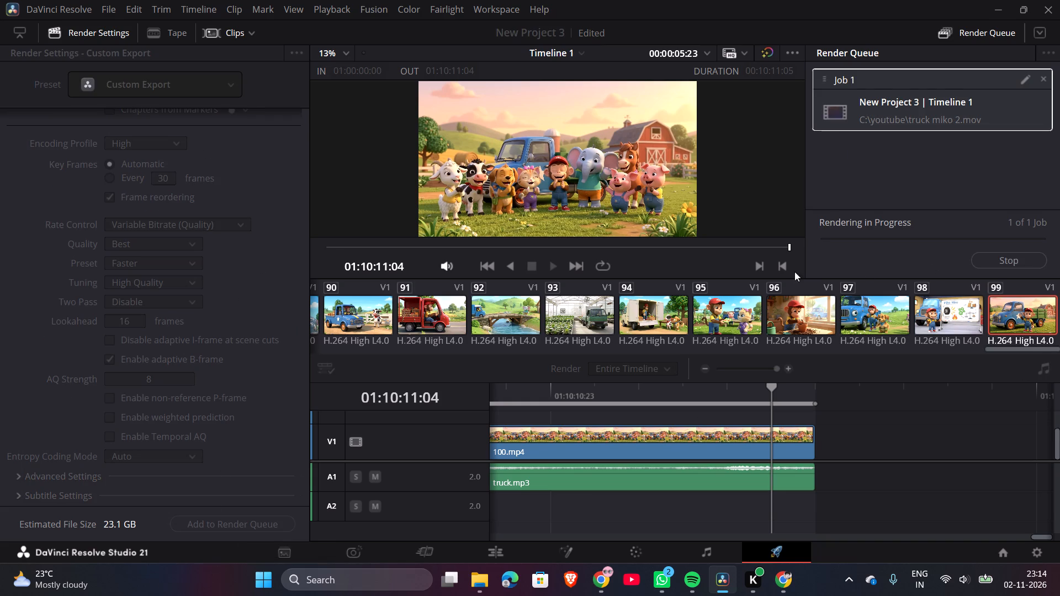